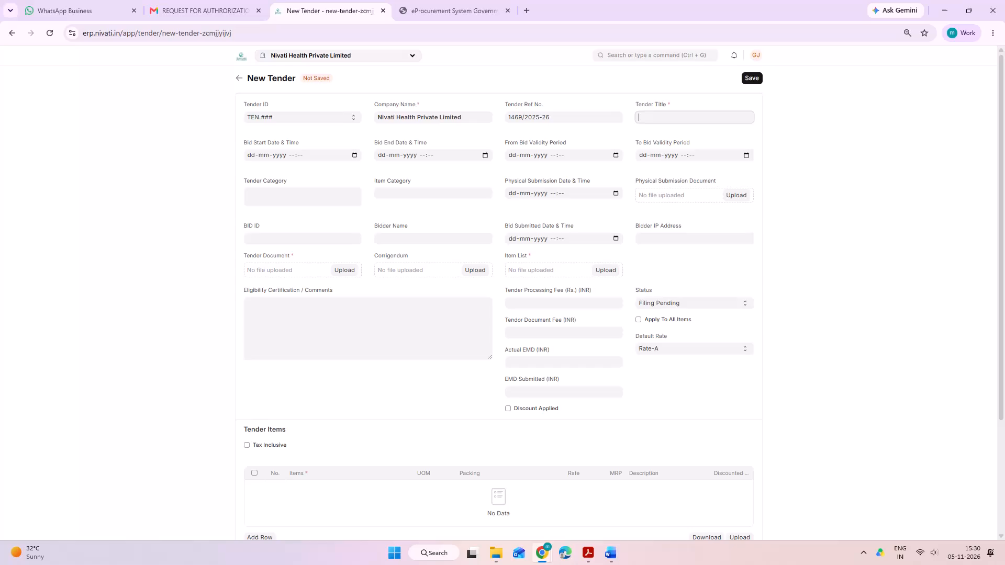
# Enter the tender title as DRUG MEDI AND OTHER ITEM.
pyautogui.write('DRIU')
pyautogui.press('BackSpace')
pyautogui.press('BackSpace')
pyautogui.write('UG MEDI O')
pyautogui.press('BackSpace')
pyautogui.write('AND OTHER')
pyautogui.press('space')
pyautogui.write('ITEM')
# Check the tender's item wording in the AUTHORIZATION certificate in Word and return to the tender form.
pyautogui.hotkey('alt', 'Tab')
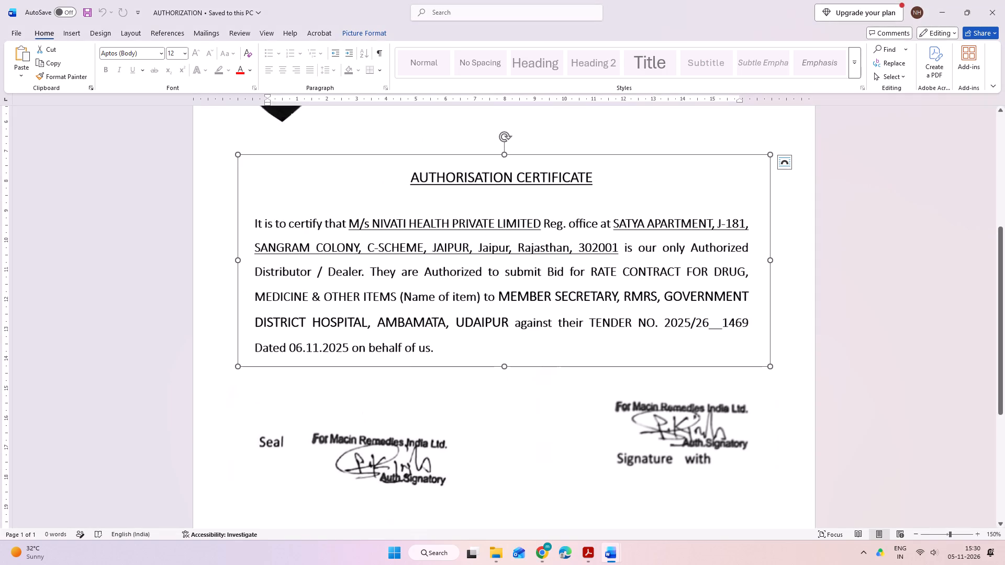
pyautogui.click(865, 308)
pyautogui.scroll(2, 865, 308)
pyautogui.click(941, 0)
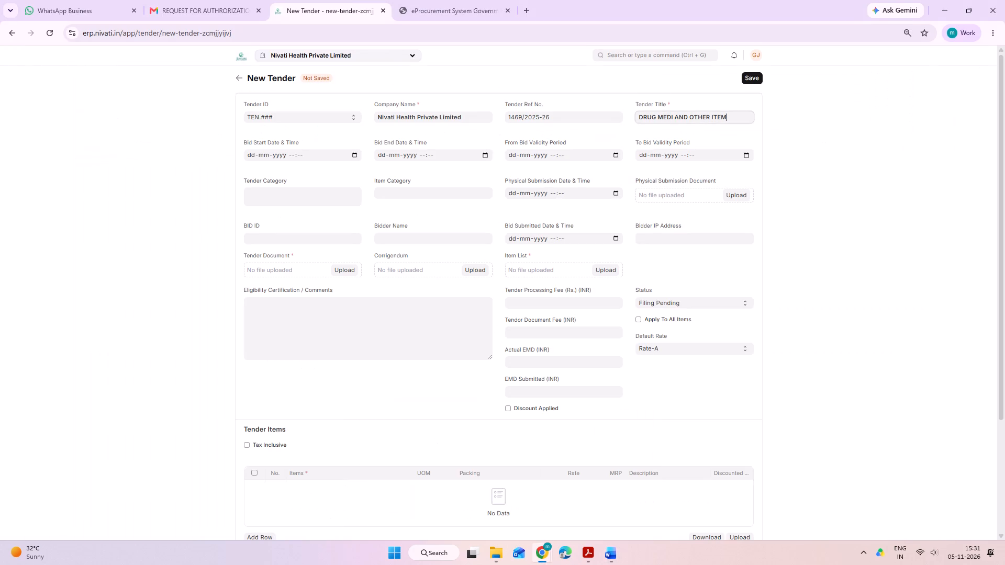
pyautogui.hotkey('alt', 'Tab')
pyautogui.keyDown('alt'); pyautogui.click(307, 176); pyautogui.keyUp('alt')
pyautogui.hotkey('alt', 'Tab')
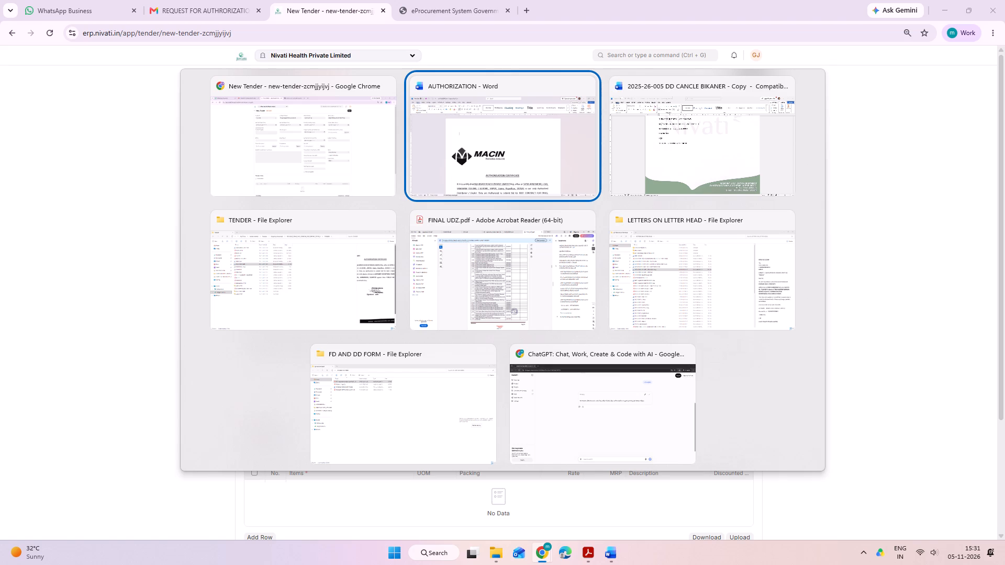
pyautogui.keyDown('alt'); pyautogui.click(298, 167); pyautogui.keyUp('alt')
# Set the tender category to Generic Drugs and Medicine.
pyautogui.click(283, 189)
pyautogui.click(281, 197)
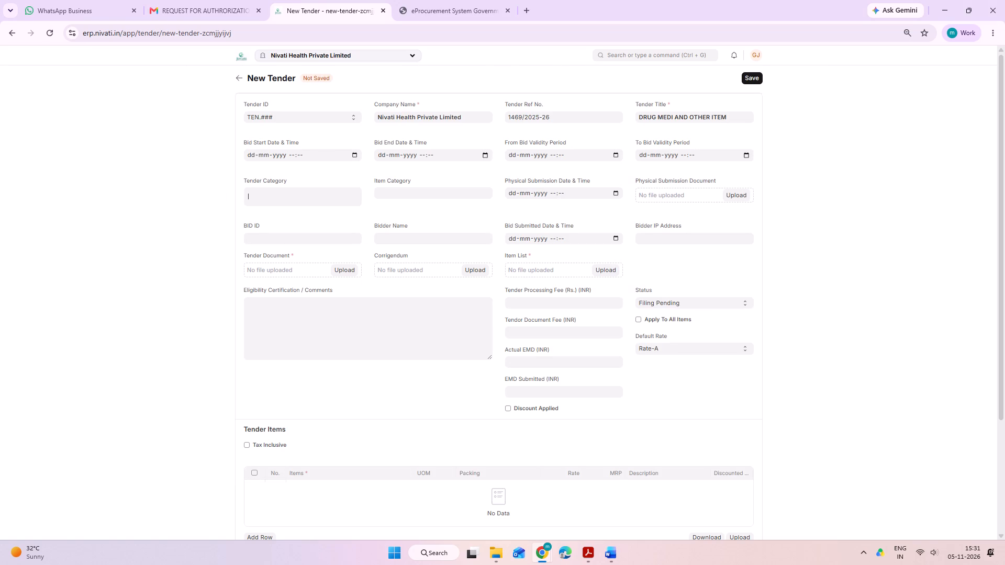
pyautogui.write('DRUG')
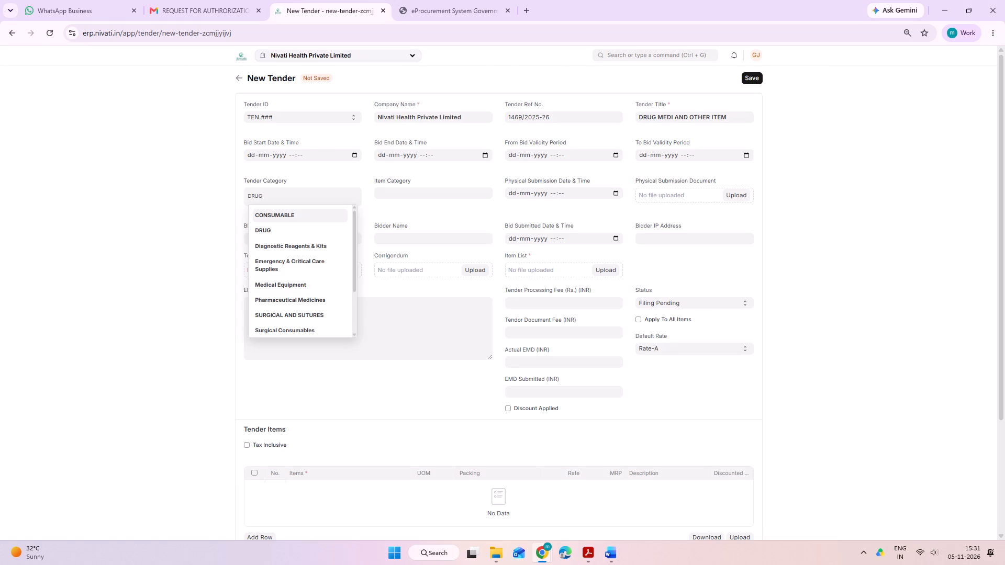
pyautogui.click(273, 229)
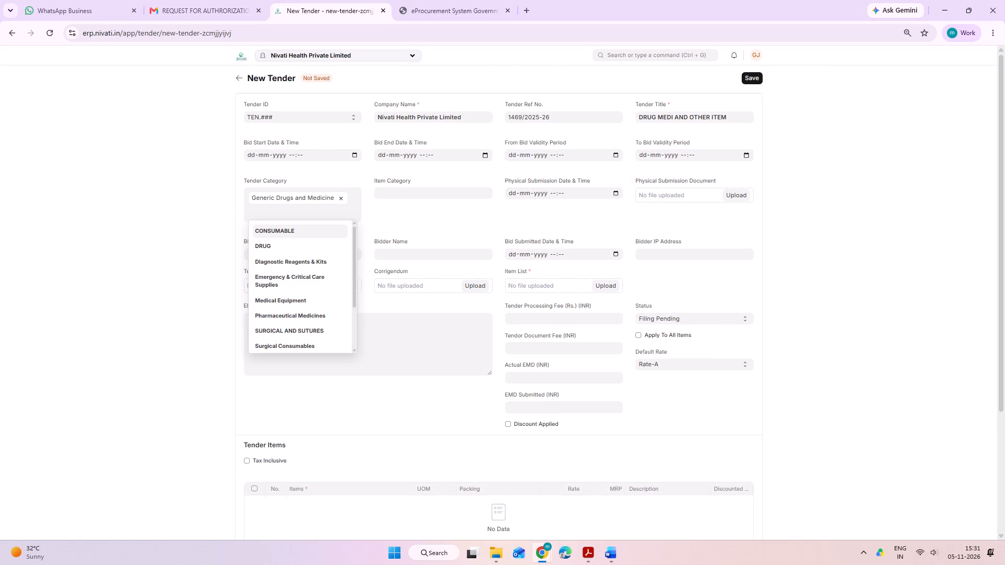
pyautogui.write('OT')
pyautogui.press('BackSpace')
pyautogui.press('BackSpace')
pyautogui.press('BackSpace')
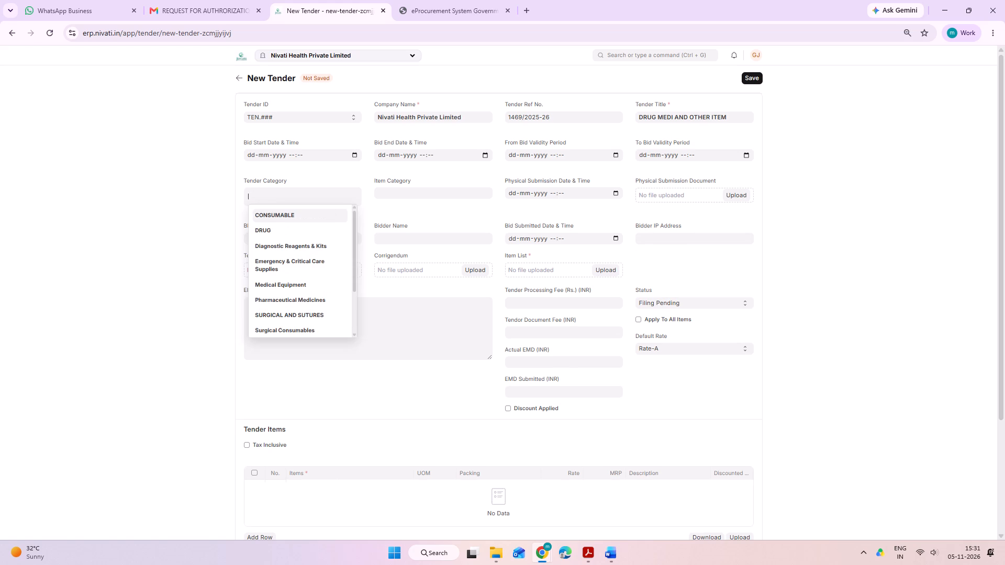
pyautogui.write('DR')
pyautogui.click(309, 231)
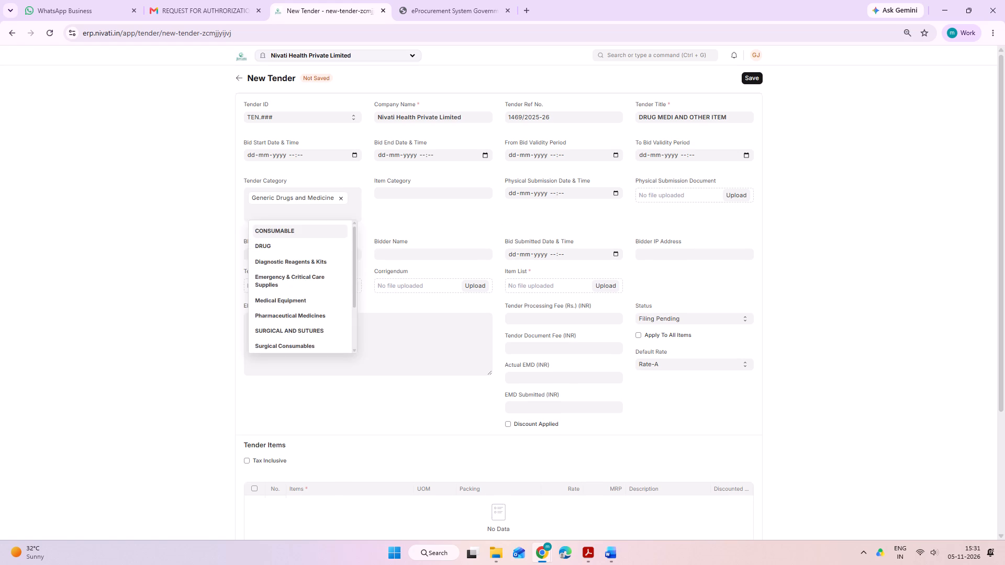
# Set the item category to DRUG.
pyautogui.click(401, 195)
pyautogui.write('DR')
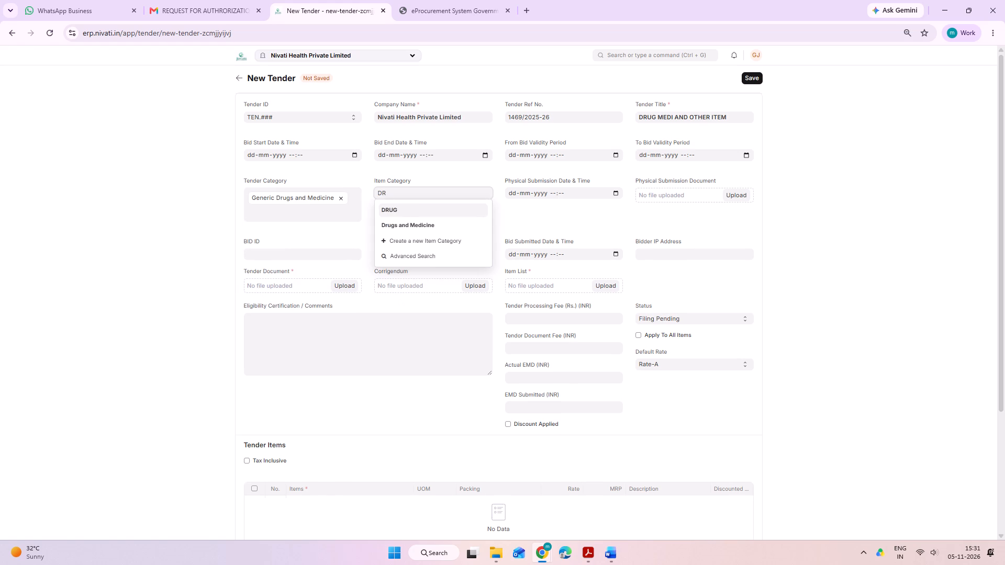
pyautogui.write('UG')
pyautogui.click(412, 212)
pyautogui.click(425, 226)
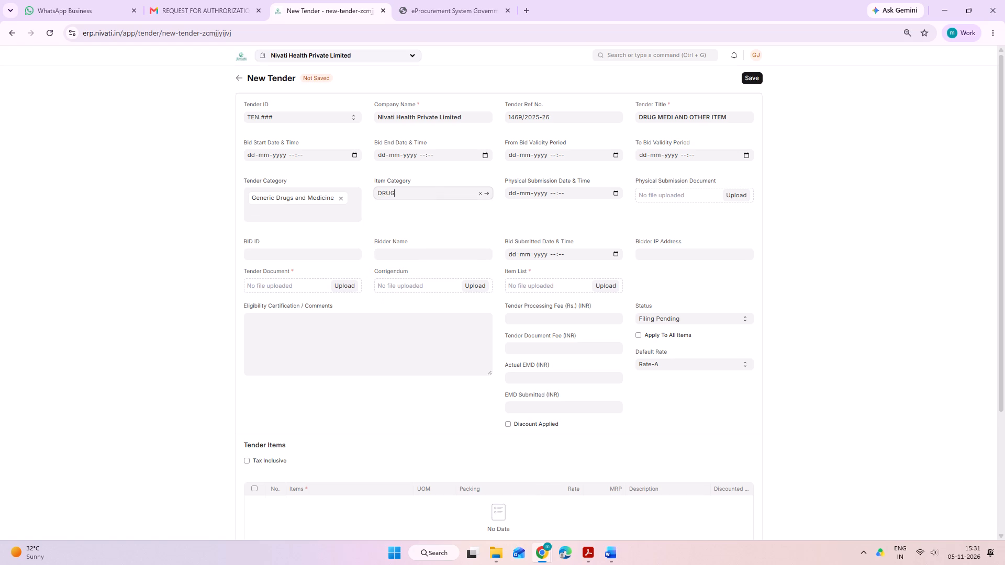
# Open the Tendernotice_1 (24) PDF from the TENDER folder, check the bid schedule dates, and return to the tender form.
pyautogui.hotkey('alt', 'Tab')
pyautogui.hotkey('alt', 'Tab')
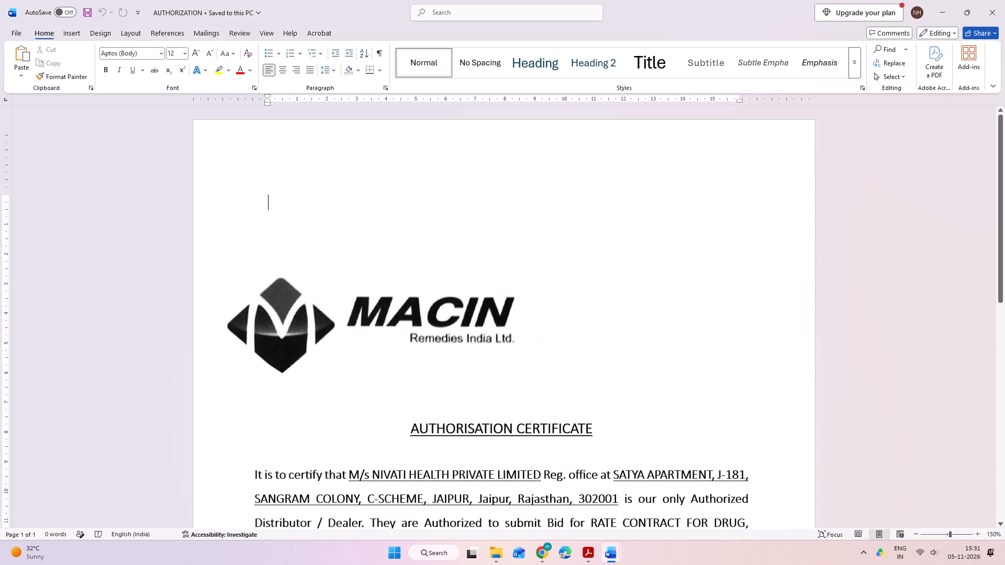
pyautogui.hotkey('alt', 'Tab')
pyautogui.hotkey('alt', 'Tab')
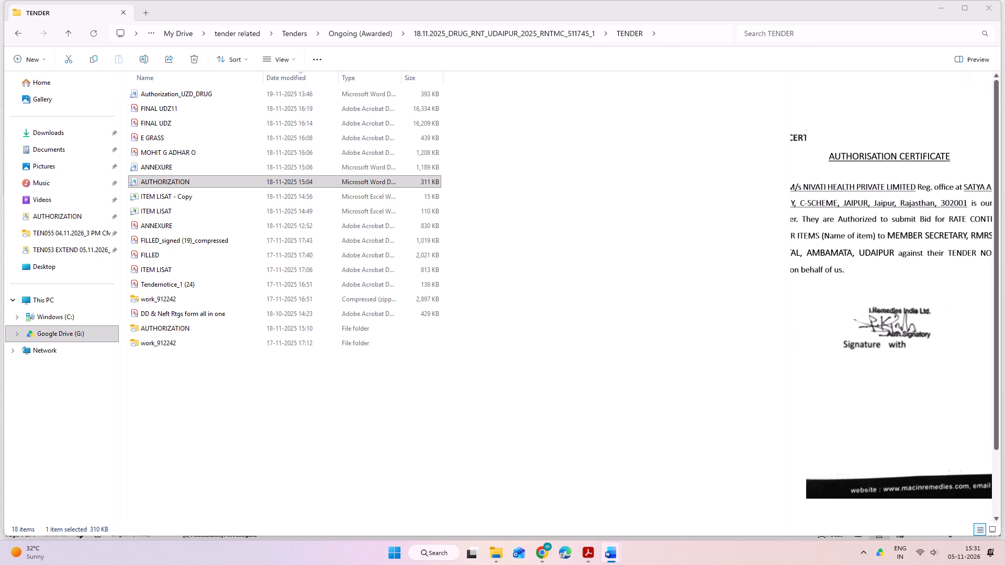
pyautogui.doubleClick(197, 284)
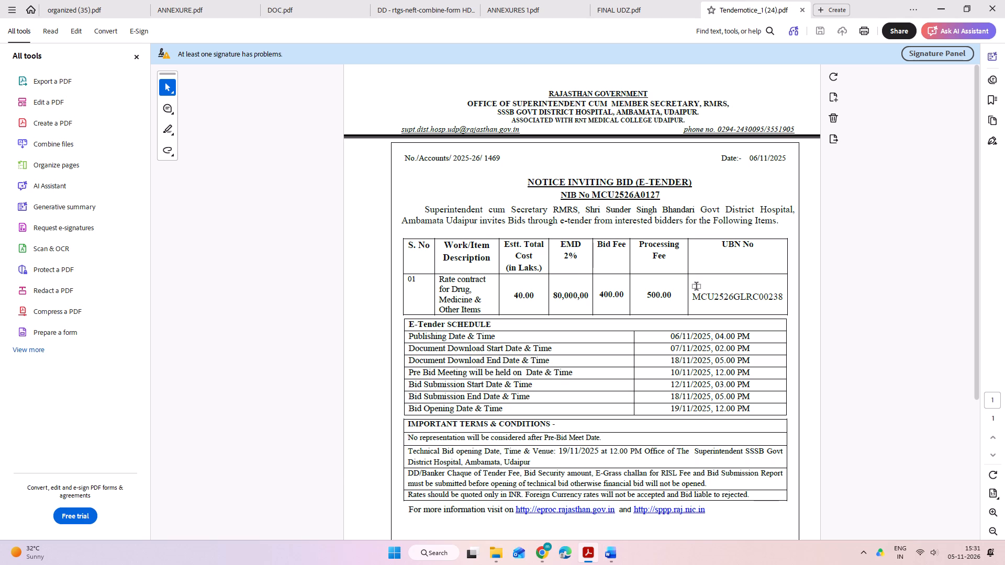
pyautogui.hotkey('alt', 'Tab')
pyautogui.keyDown('alt'); pyautogui.click(334, 153); pyautogui.keyUp('alt')
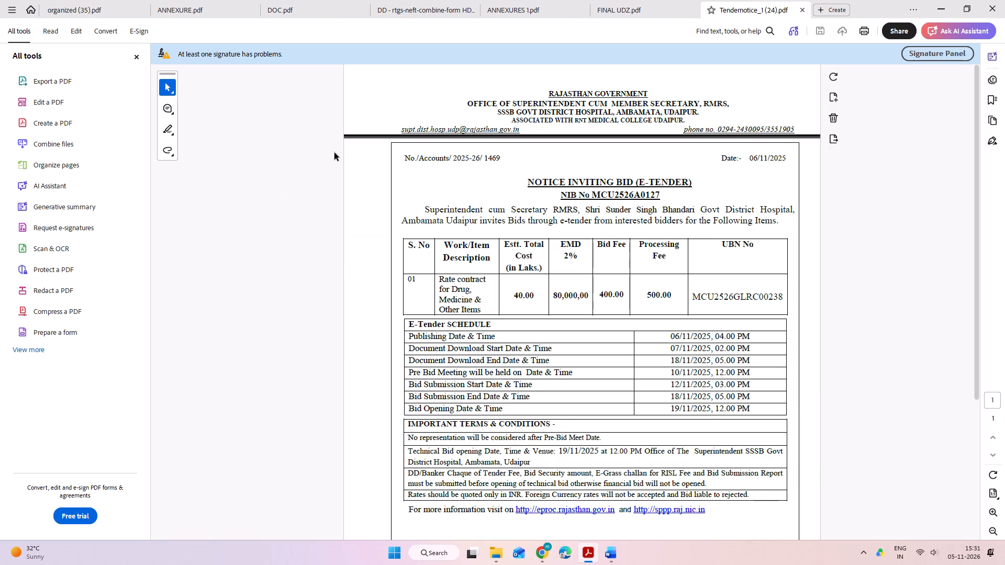
pyautogui.hotkey('alt', 'Tab')
pyautogui.keyDown('alt'); pyautogui.click(341, 261); pyautogui.keyUp('alt')
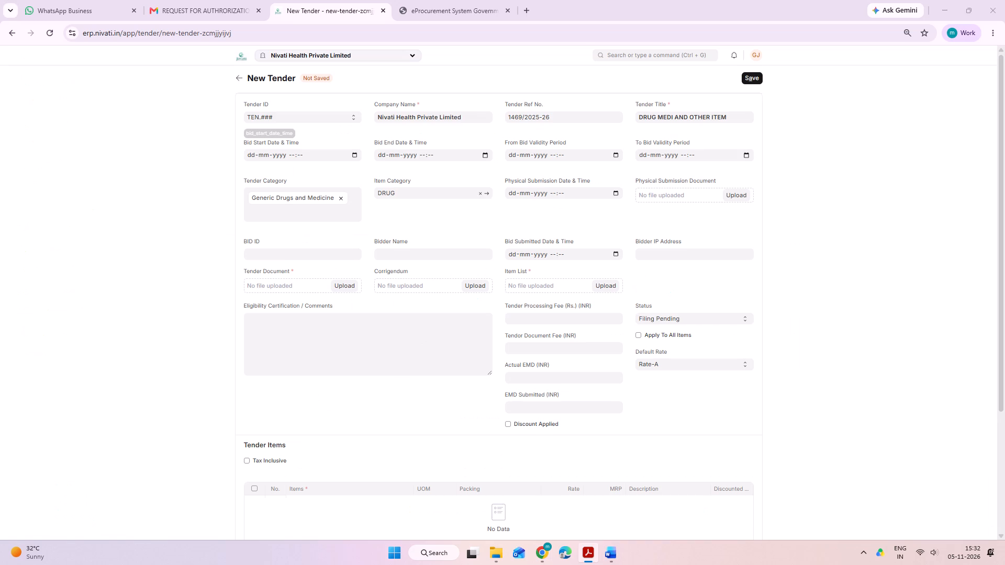
pyautogui.click(352, 154)
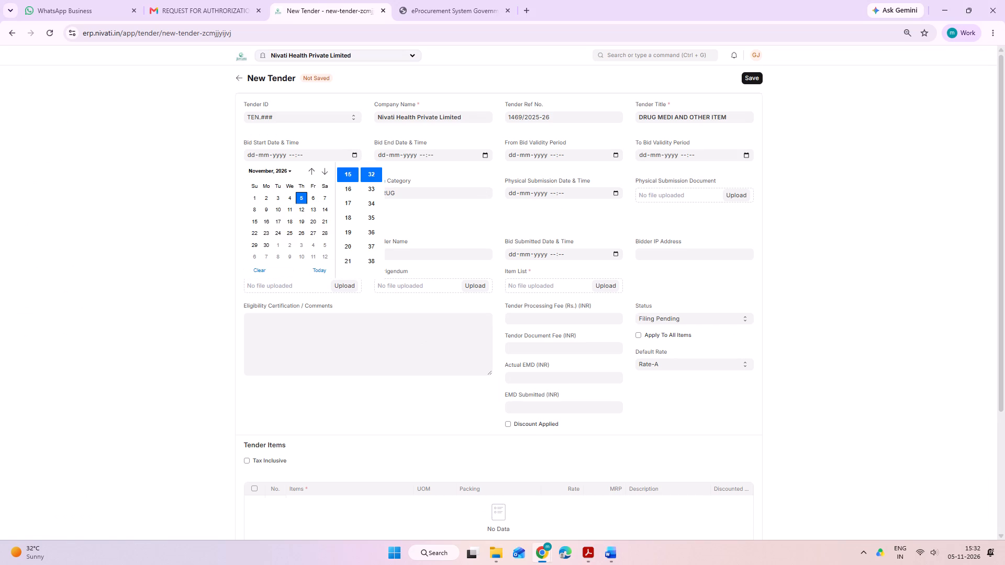
pyautogui.doubleClick(314, 168)
pyautogui.tripleClick(314, 168)
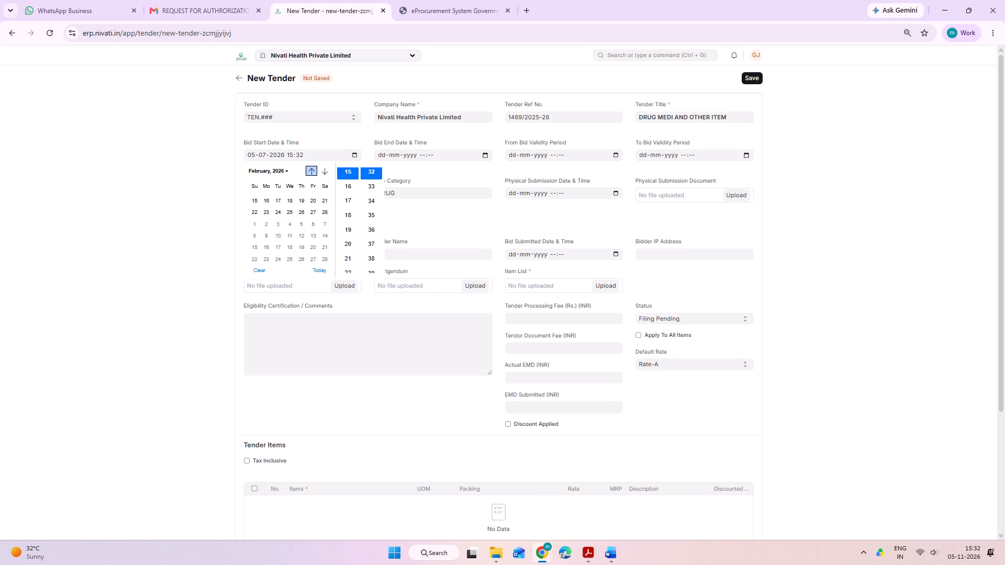
pyautogui.click(314, 168)
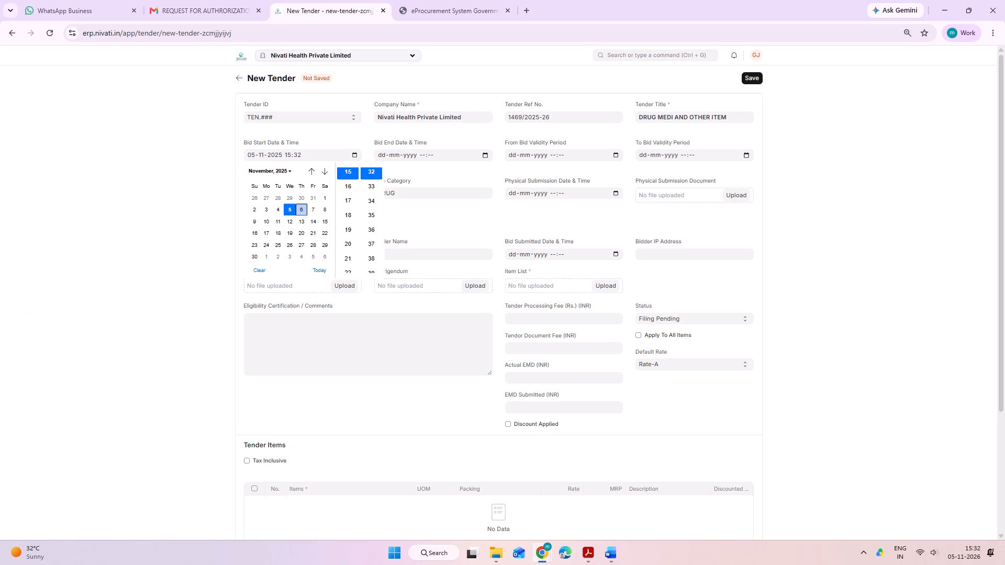
pyautogui.click(305, 213)
pyautogui.click(460, 193)
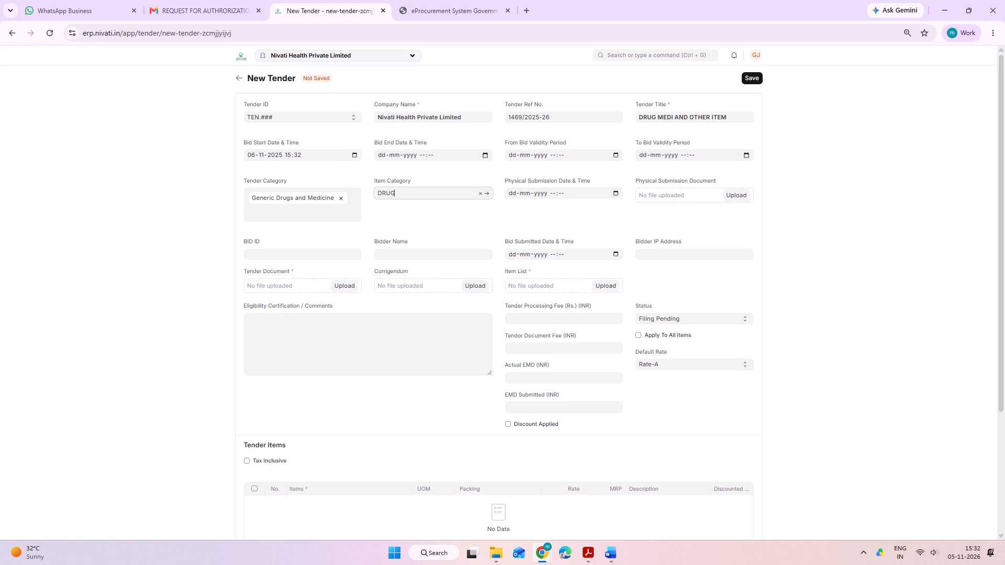
pyautogui.click(483, 155)
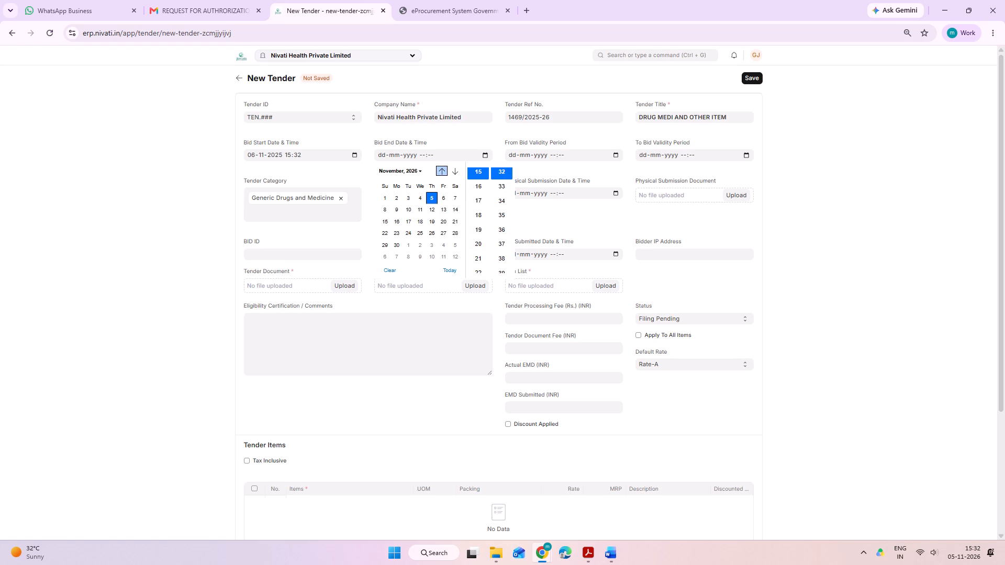
pyautogui.click(445, 171)
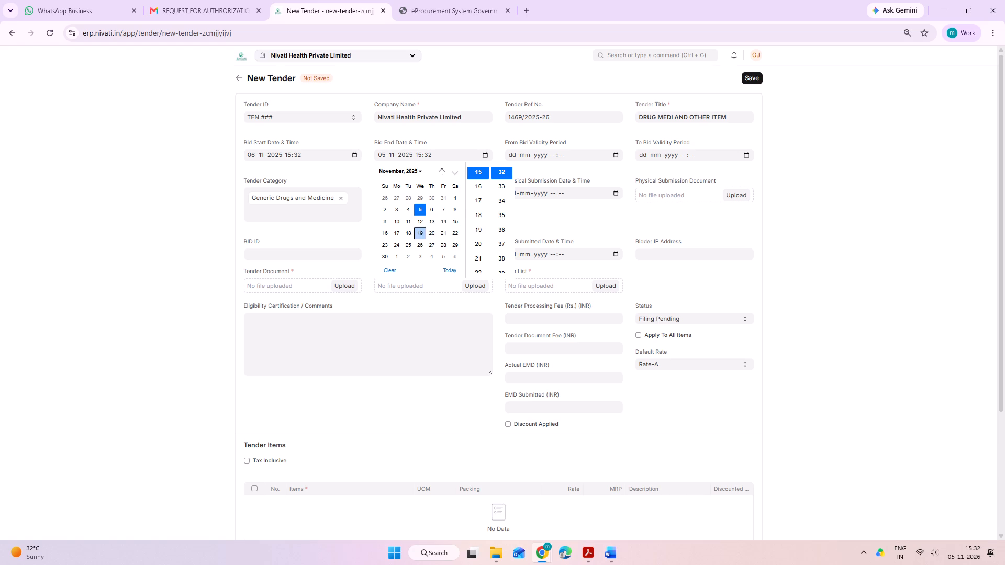
pyautogui.click(411, 233)
pyautogui.click(581, 162)
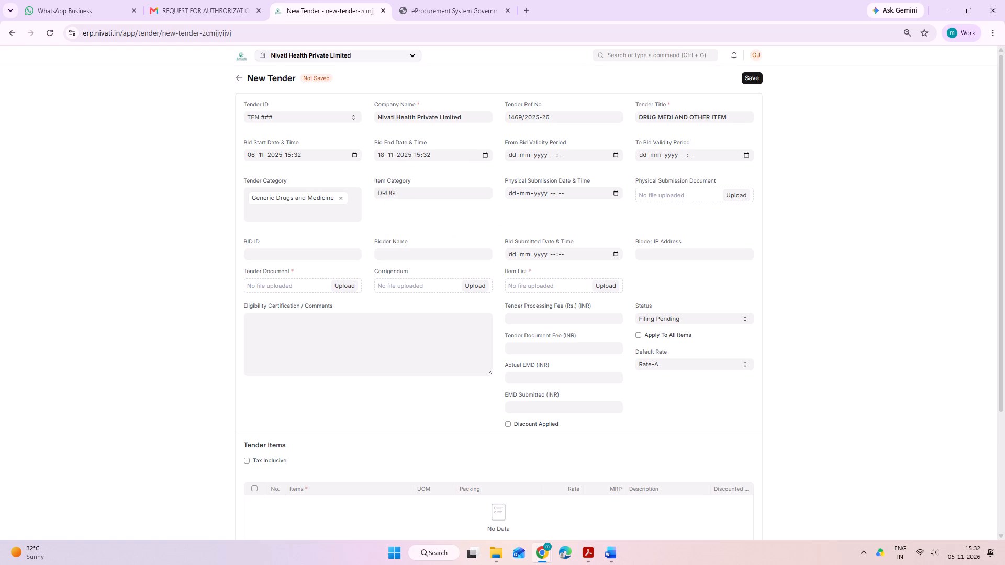
pyautogui.click(615, 194)
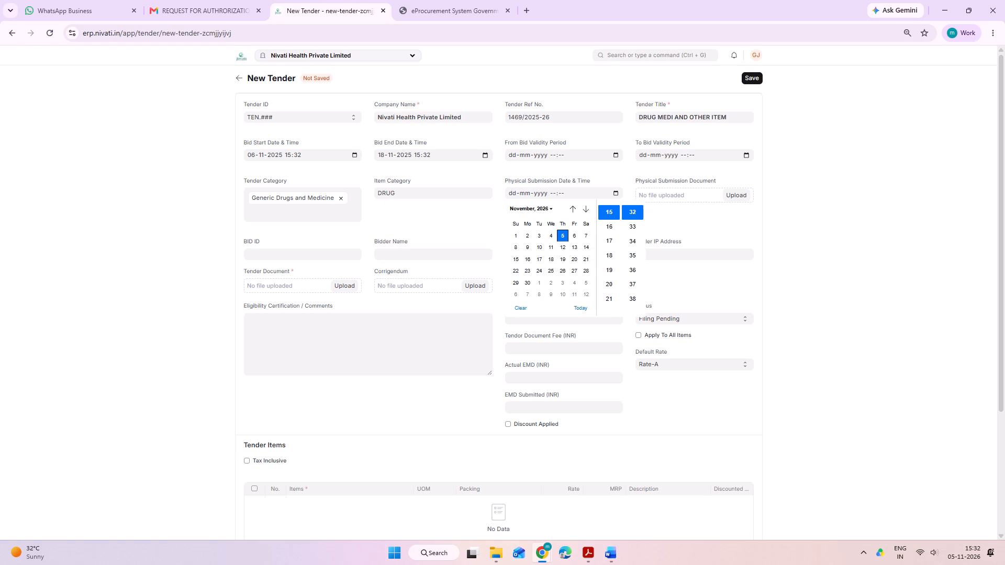
pyautogui.click(573, 212)
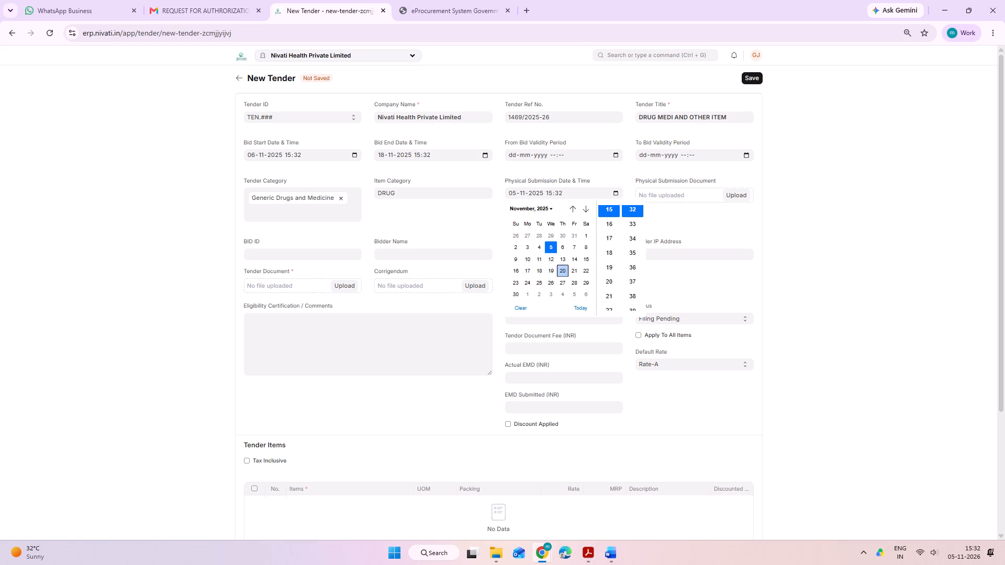
pyautogui.click(526, 273)
pyautogui.click(739, 216)
# Upload FINAL UDZ11 from the 18.11.2025_DRUG_RNT_UDAIPUR_2025_RNTMC_511745_1 TENDER folder as the physical submission document, sorting the files by date modified.
pyautogui.click(740, 196)
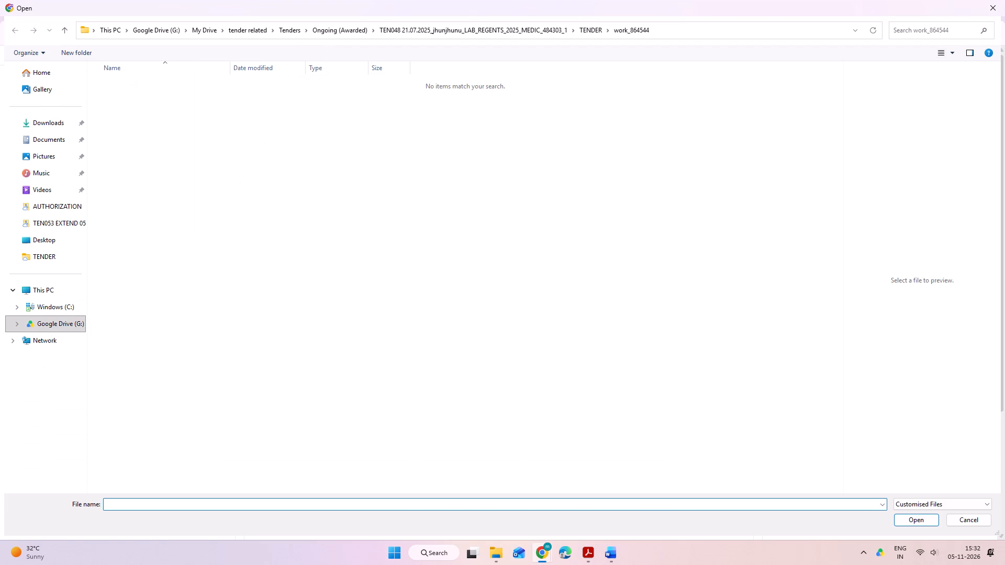
pyautogui.hotkey('alt', 'Tab')
pyautogui.hotkey('alt', 'Tab')
pyautogui.hotkey('alt', 'Tab')
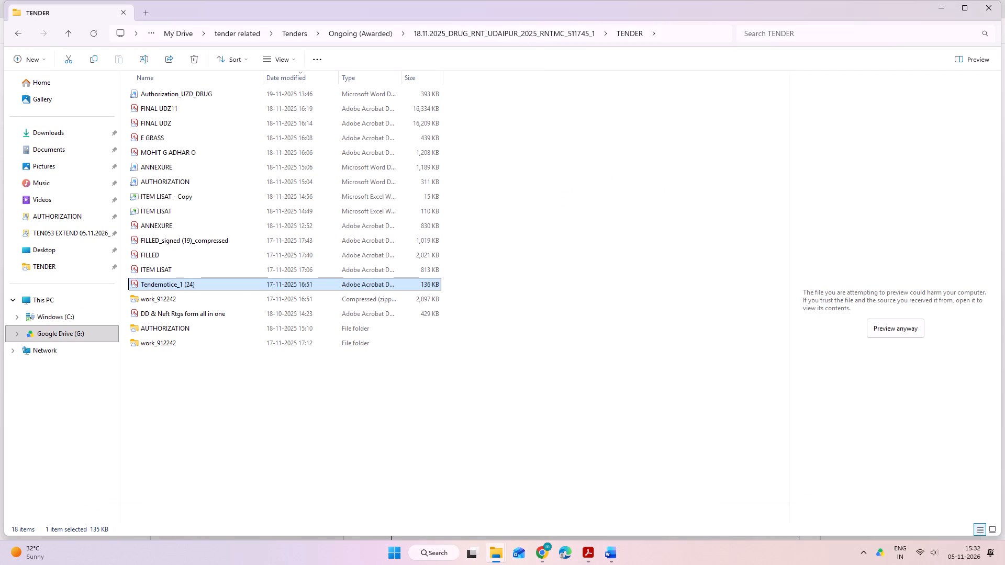
pyautogui.click(689, 35)
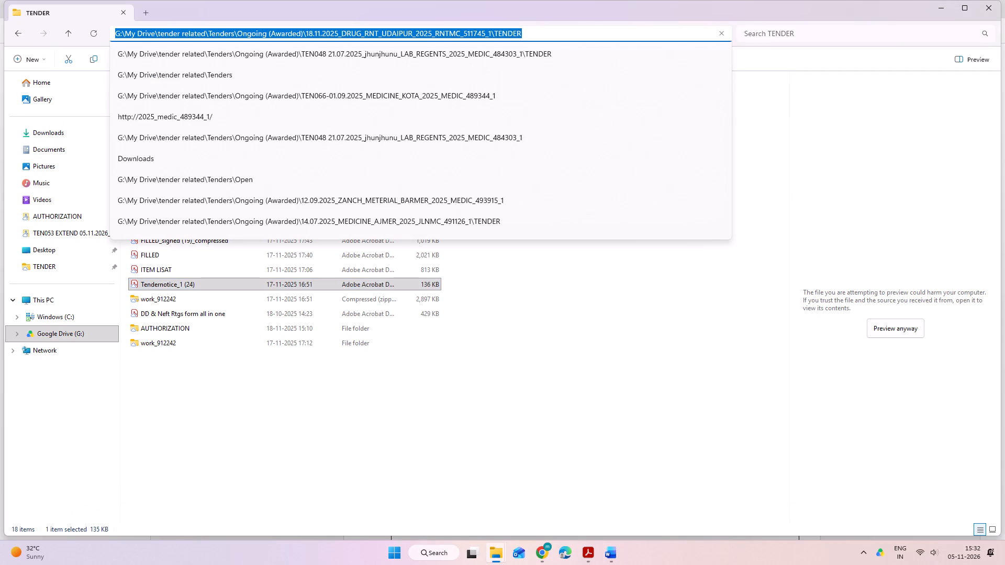
pyautogui.hotkey('ctrl', 'c')
pyautogui.hotkey('alt', 'Tab')
pyautogui.hotkey('alt', 'Tab')
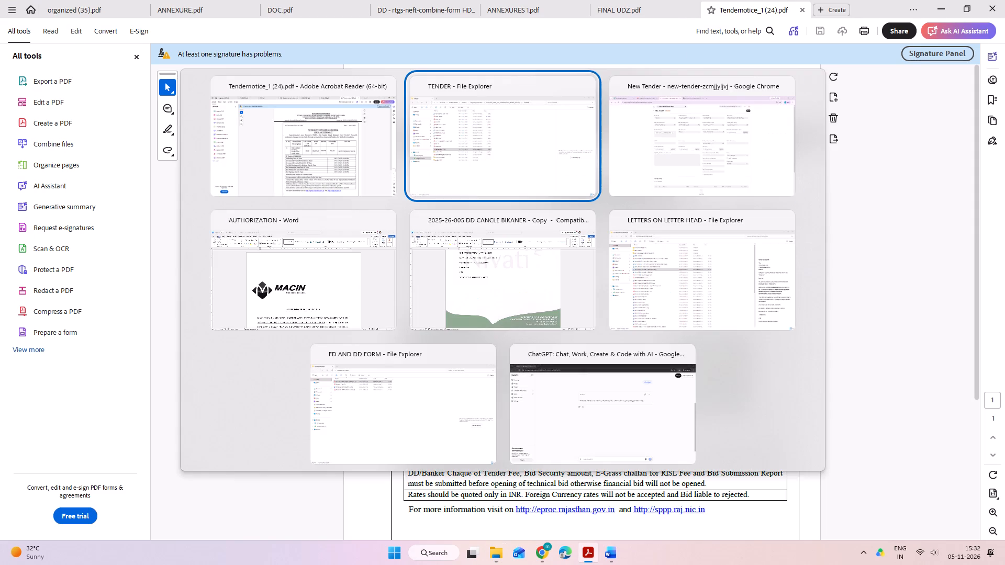
pyautogui.hotkey('alt', 'Tab')
pyautogui.click(673, 38)
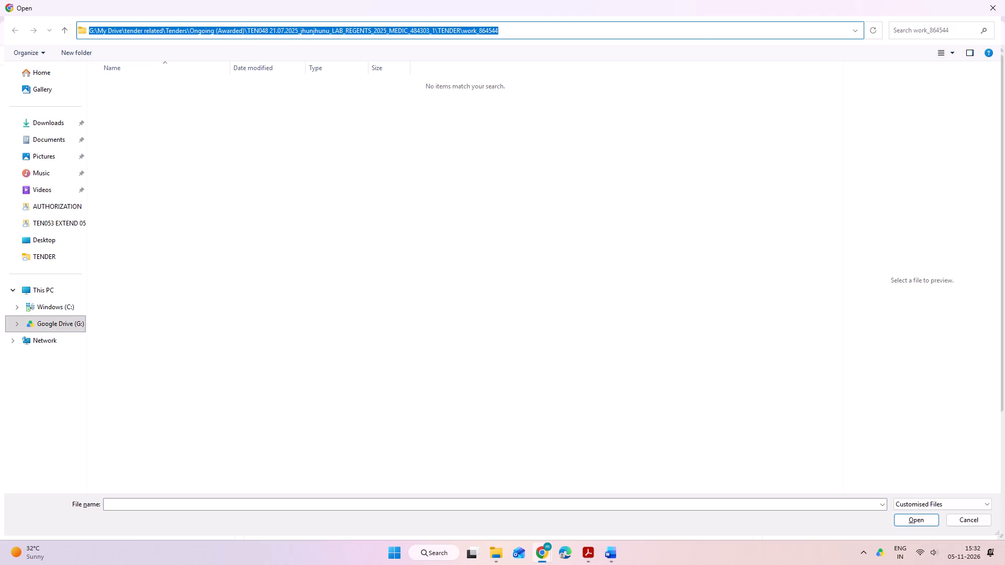
pyautogui.hotkey('ctrl', 'v')
pyautogui.press('Return')
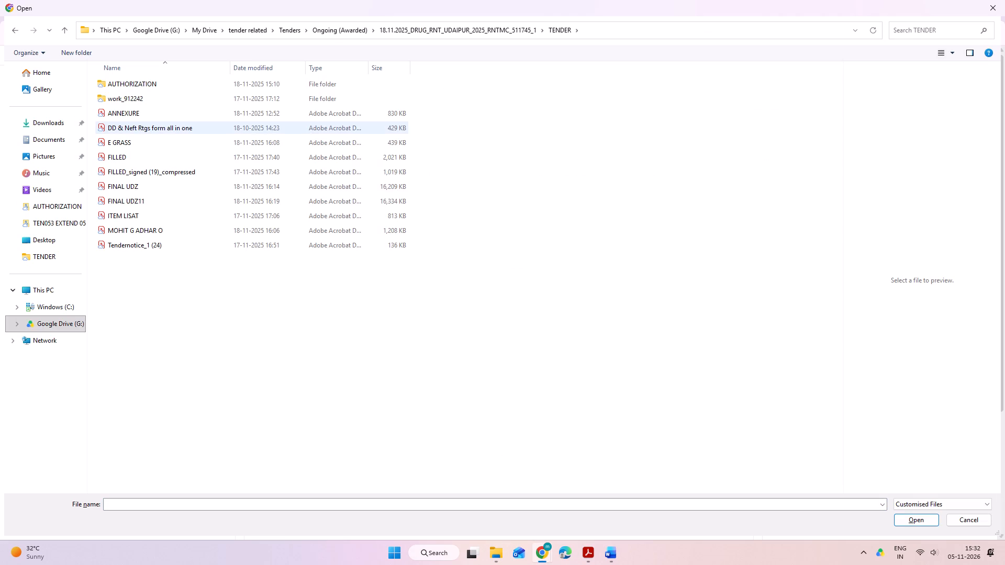
pyautogui.rightClick(514, 112)
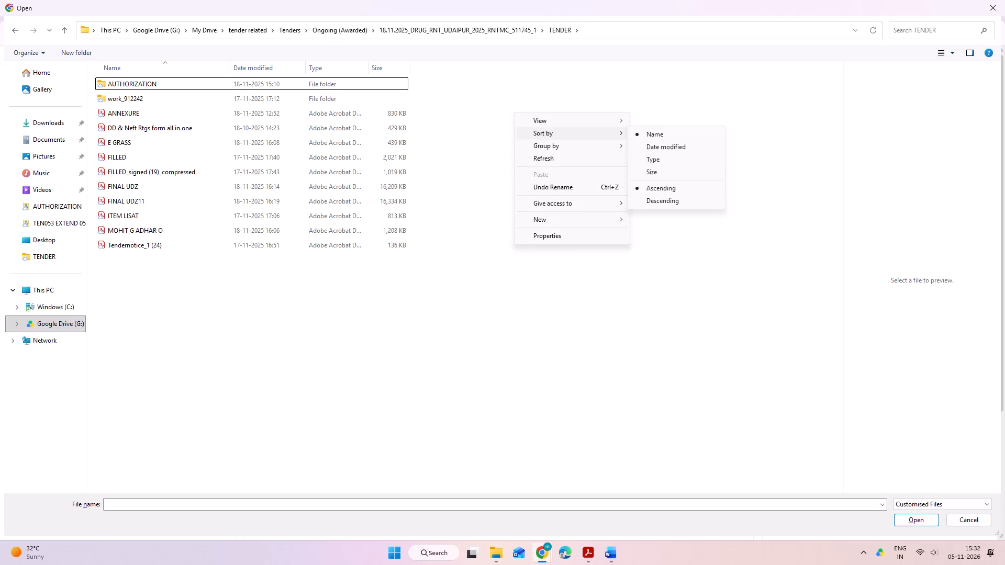
pyautogui.click(650, 144)
pyautogui.doubleClick(216, 86)
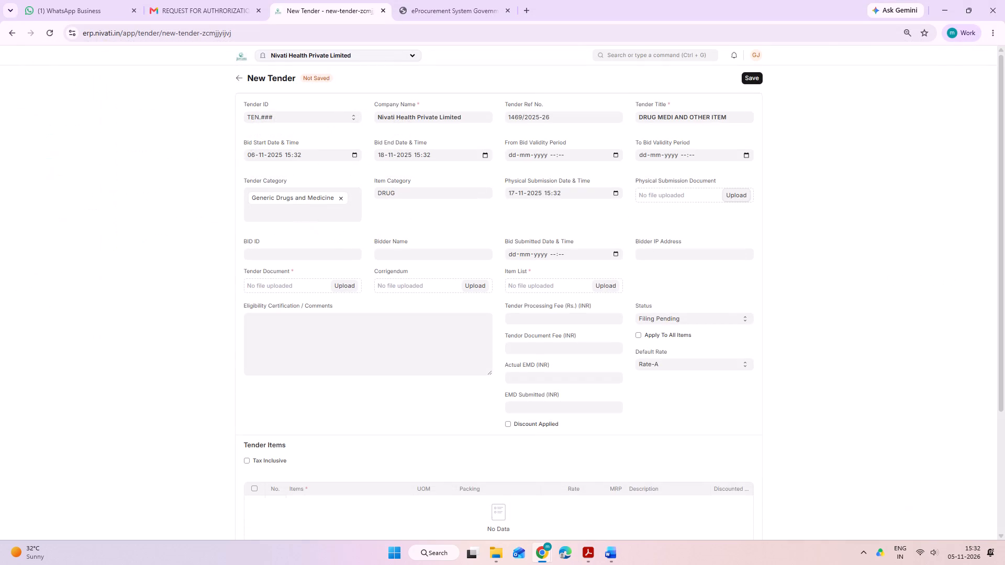
# Copy 2025_RNTMC_511745_1 from the tender folder's path in File Explorer and enter it as the BID ID on the tender form.
pyautogui.hotkey('alt', 'Tab')
pyautogui.hotkey('alt', 'Tab')
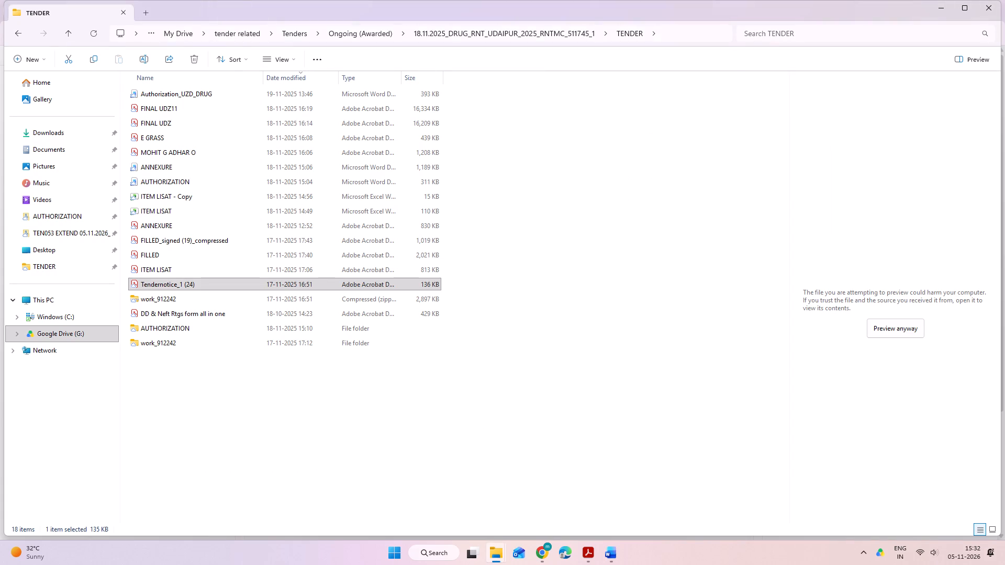
pyautogui.click(679, 35)
pyautogui.click(508, 32)
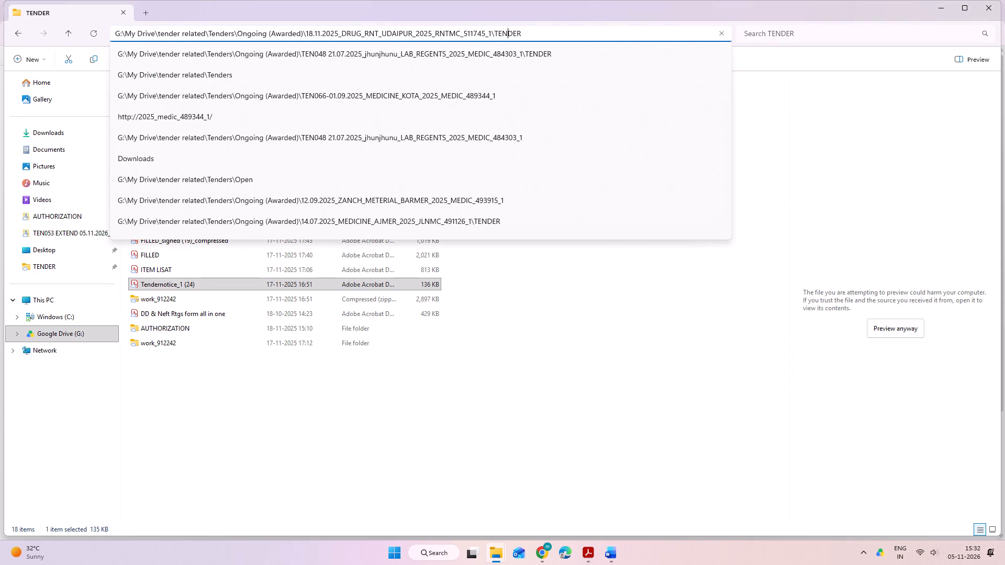
pyautogui.moveTo(417, 33); pyautogui.dragTo(492, 44)
pyautogui.hotkey('ctrl', 'c')
pyautogui.hotkey('alt', 'Tab')
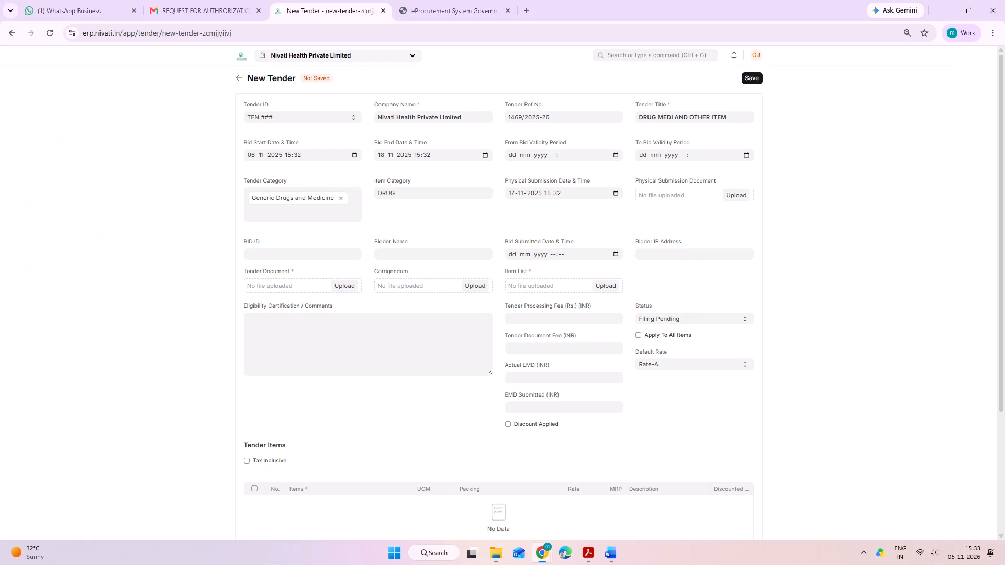
pyautogui.click(308, 255)
pyautogui.hotkey('ctrl', 'v')
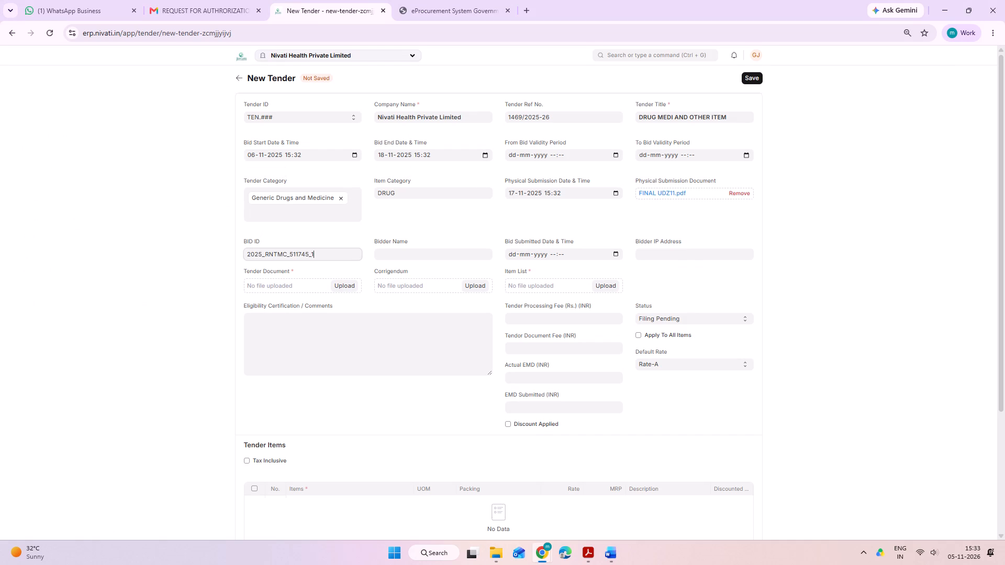
# Enter NIVATI HEALTH PRIVATE LIMITED as the bidder name.
pyautogui.click(435, 253)
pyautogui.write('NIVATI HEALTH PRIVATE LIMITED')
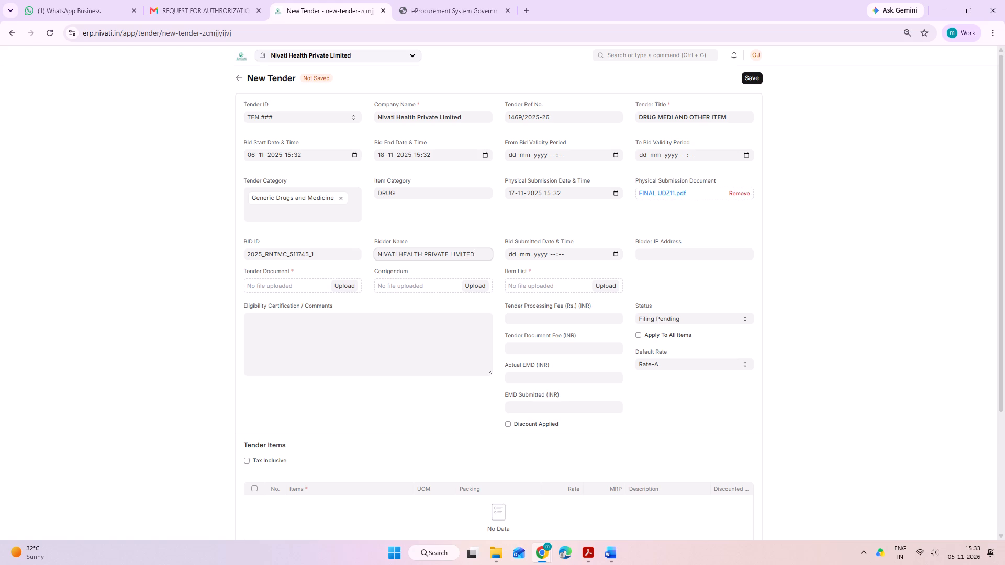
pyautogui.click(614, 256)
pyautogui.click(541, 269)
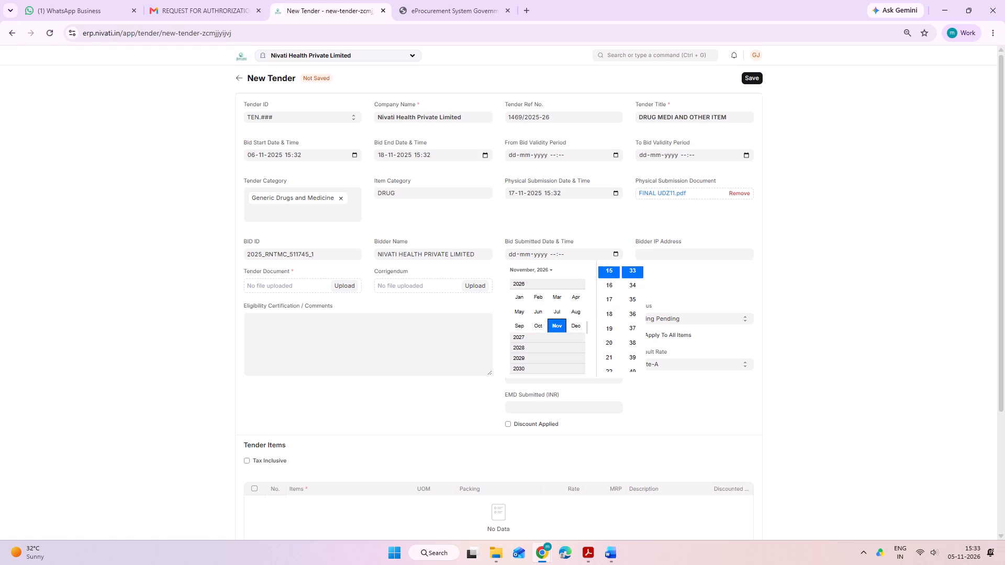
pyautogui.scroll(1, 531, 287)
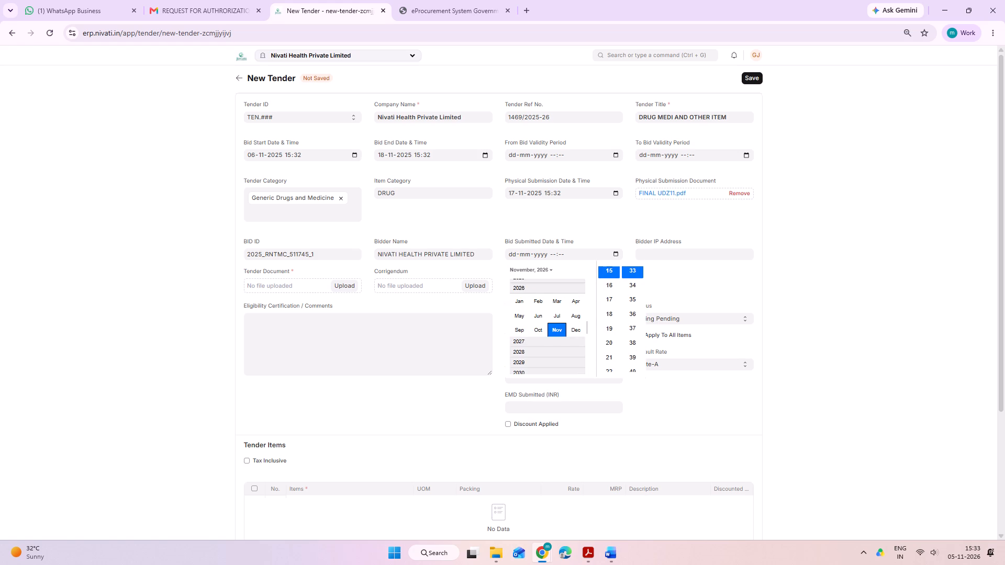
pyautogui.click(531, 282)
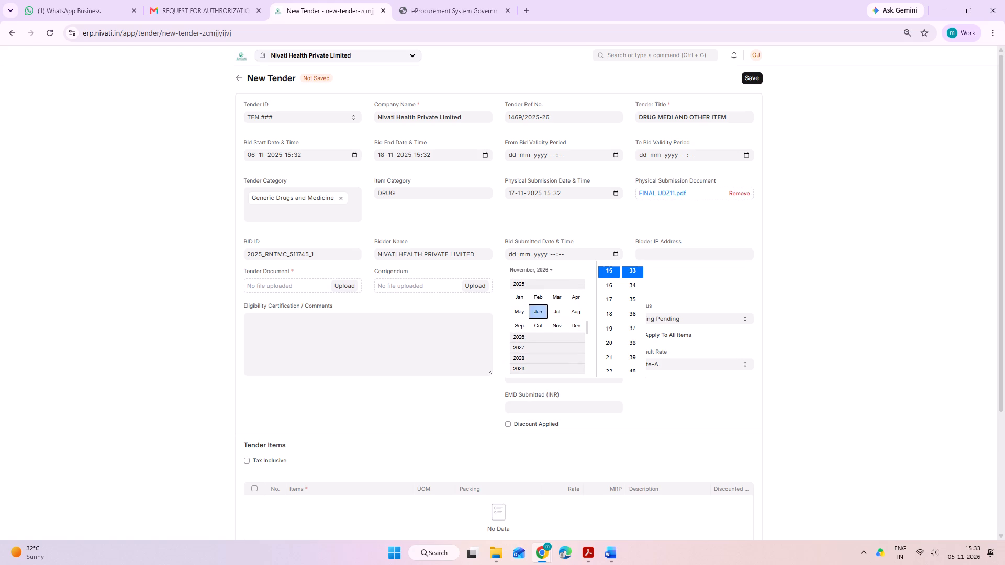
pyautogui.click(560, 321)
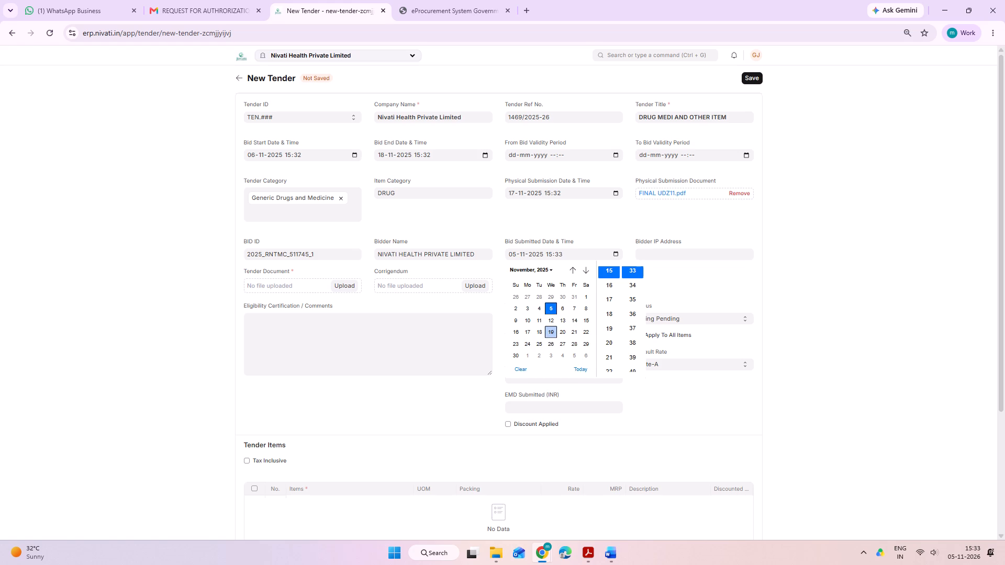
pyautogui.click(542, 331)
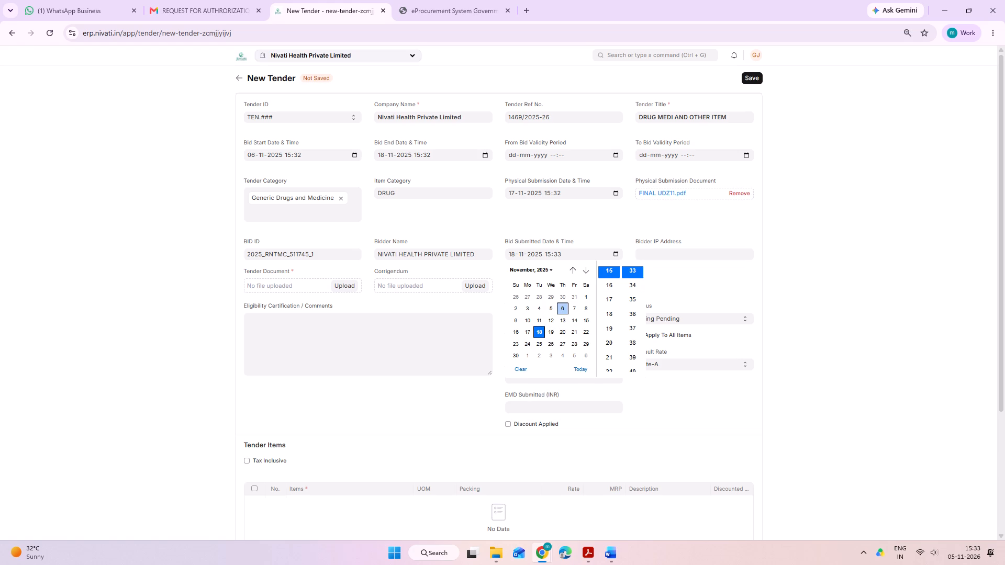
pyautogui.click(541, 330)
pyautogui.click(712, 293)
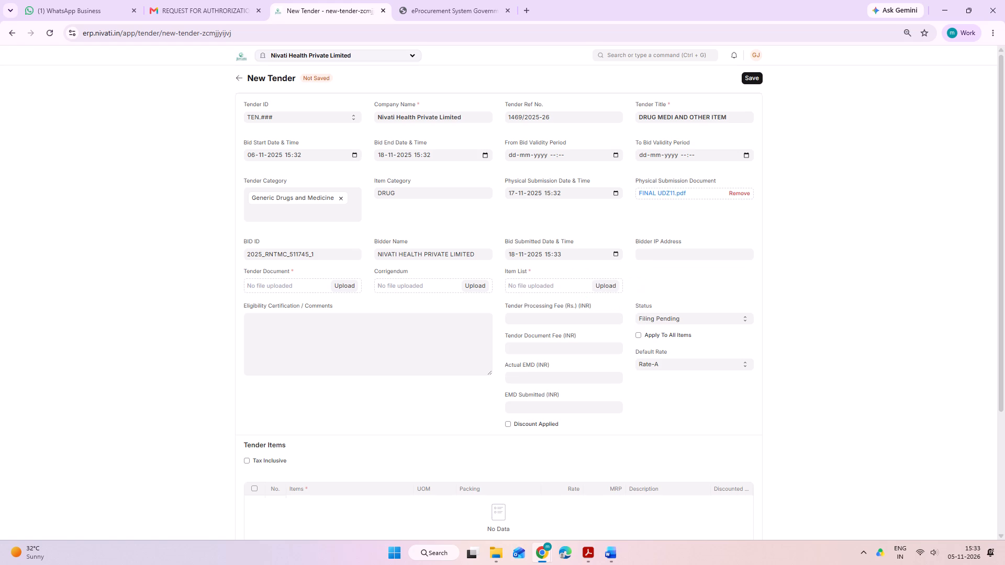
# Upload the Tendernotice_1 (24) PDF from the TENDER folder as the tender document.
pyautogui.click(341, 288)
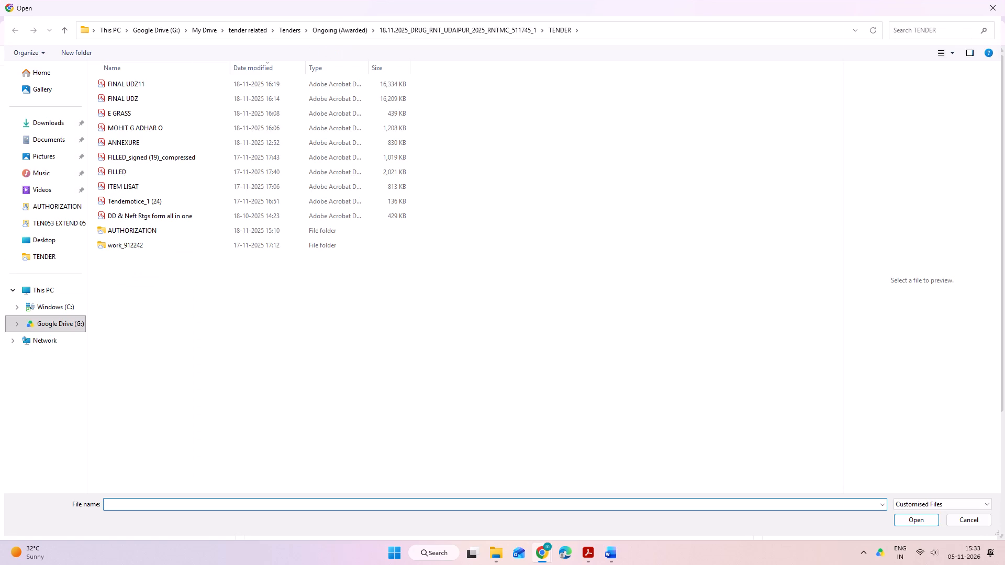
pyautogui.doubleClick(203, 206)
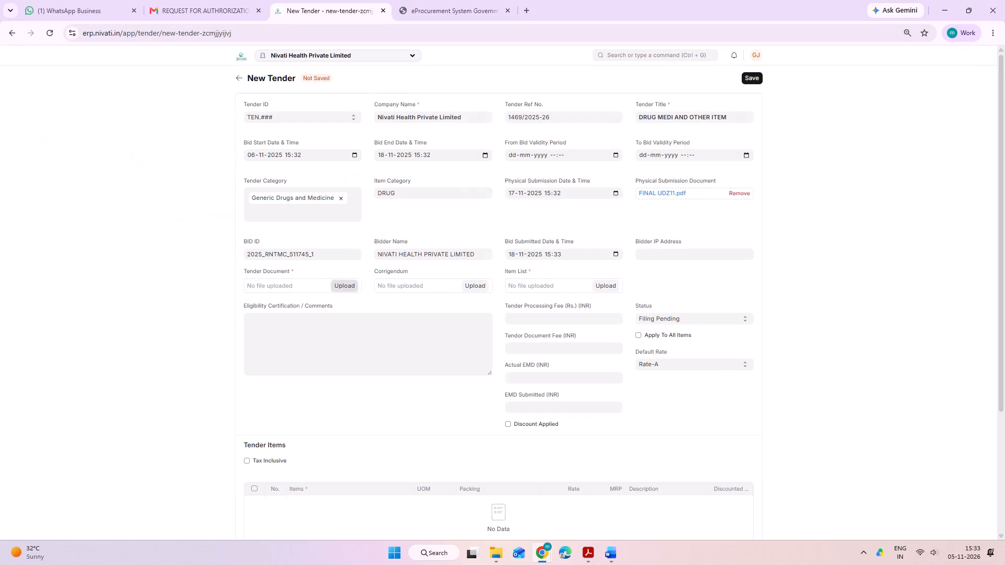
# Upload the ITEM LISAT Excel workbook from the TENDER folder as the item list.
pyautogui.click(602, 282)
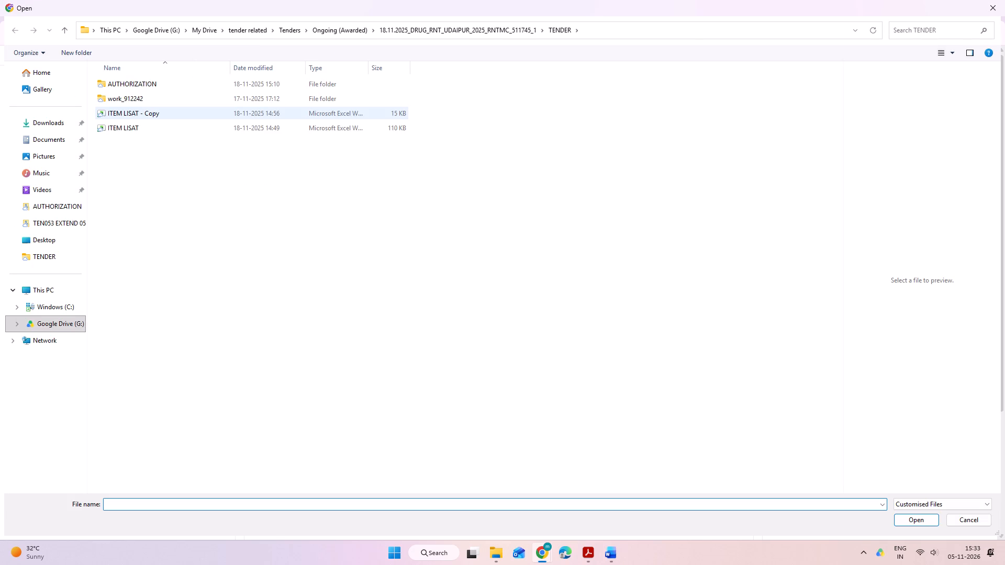
pyautogui.doubleClick(162, 122)
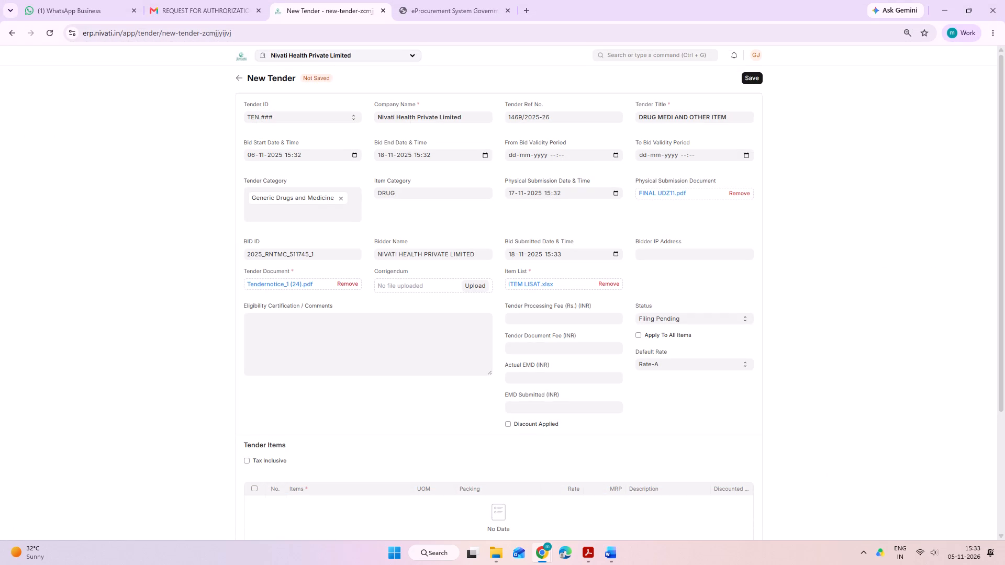
# Set the tender status to Filed and upload FINAL UDZ11 from the TENDER folder as the filed document.
pyautogui.click(700, 318)
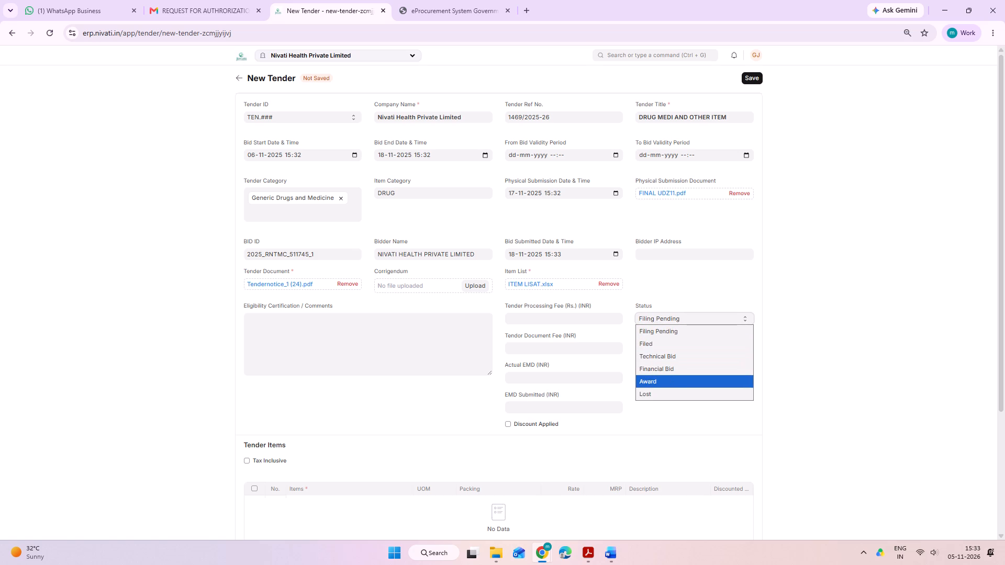
pyautogui.click(660, 343)
pyautogui.click(745, 353)
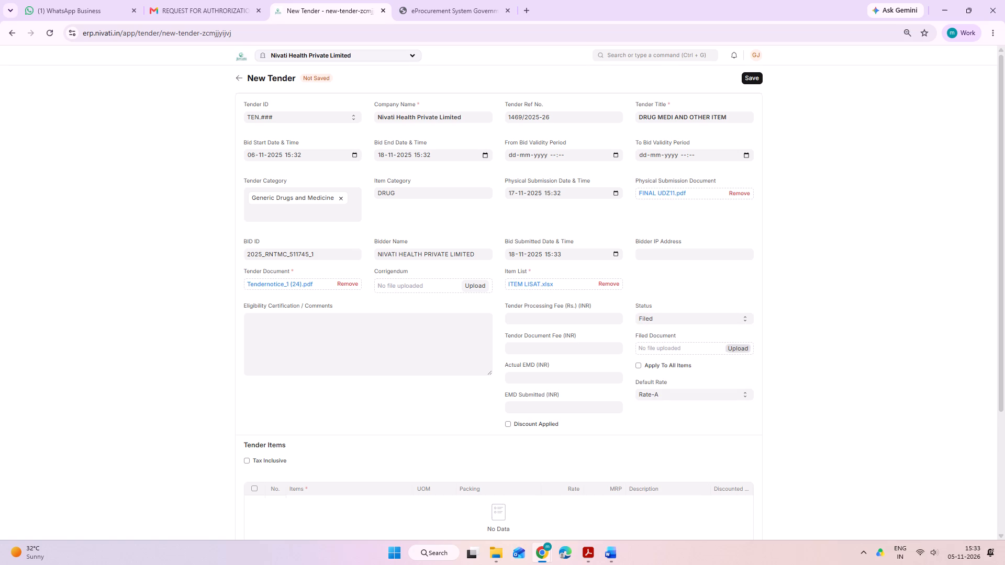
pyautogui.click(742, 351)
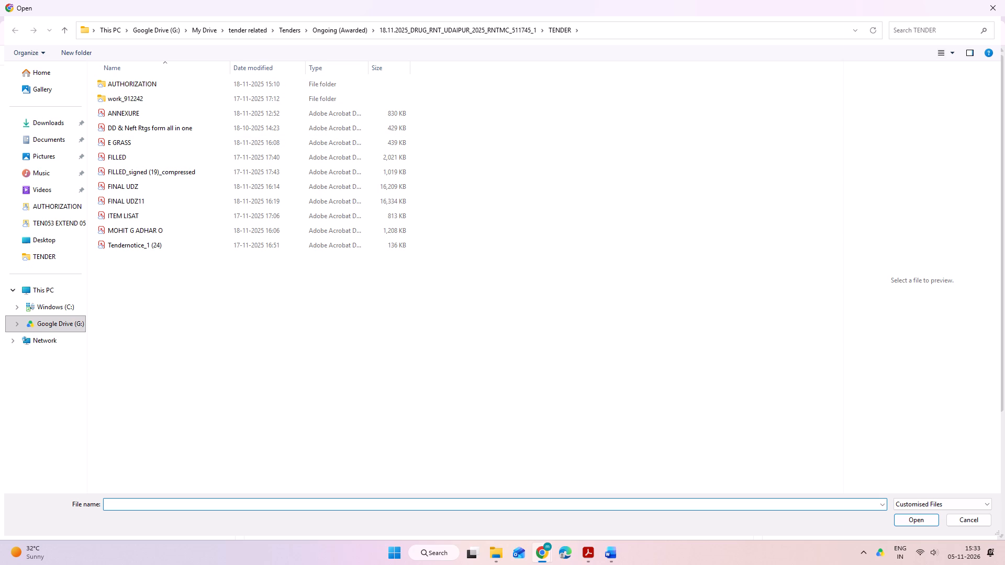
pyautogui.rightClick(462, 133)
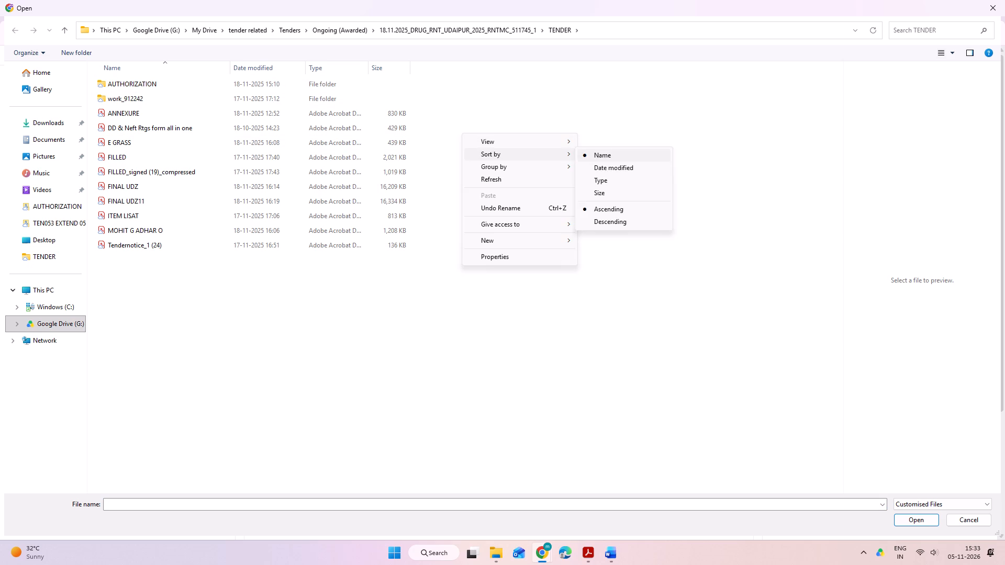
pyautogui.click(594, 164)
pyautogui.doubleClick(171, 88)
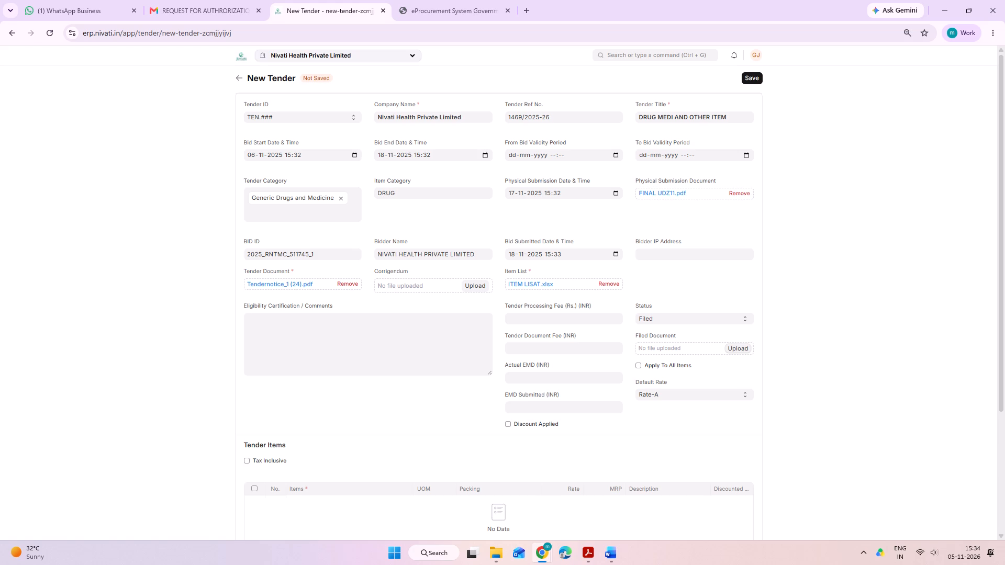
# Set the tender status to Award and upload the 236 Nivati Health Pvt. Ltd. PDF from the tender's parent folder as the award document.
pyautogui.click(739, 318)
pyautogui.click(662, 374)
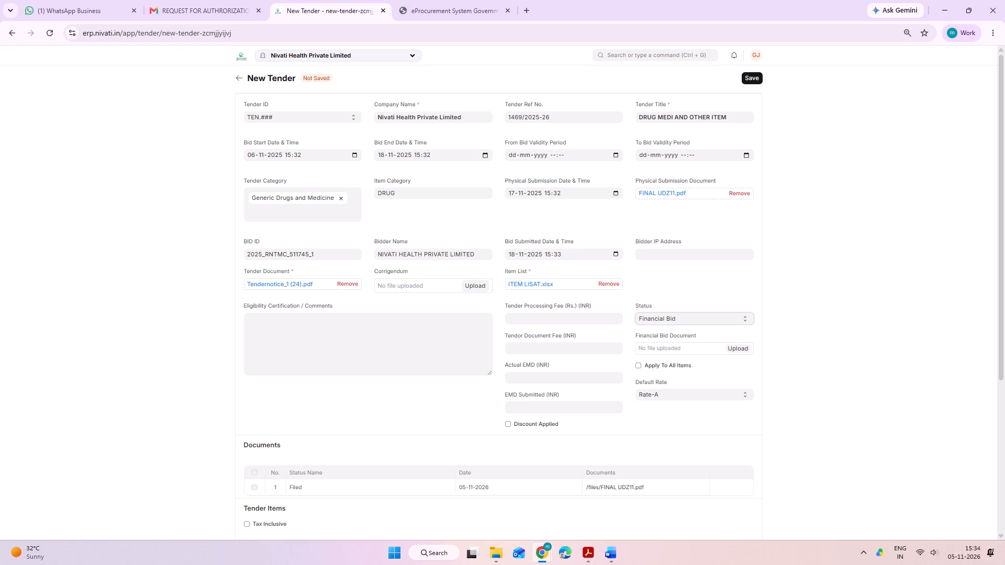
pyautogui.click(695, 321)
pyautogui.click(669, 380)
pyautogui.click(743, 347)
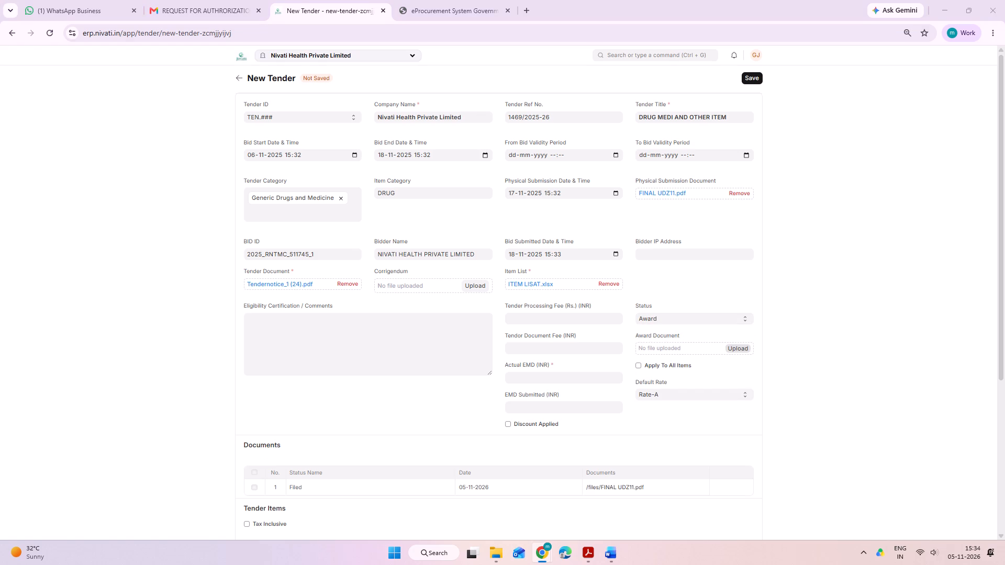
pyautogui.click(426, 30)
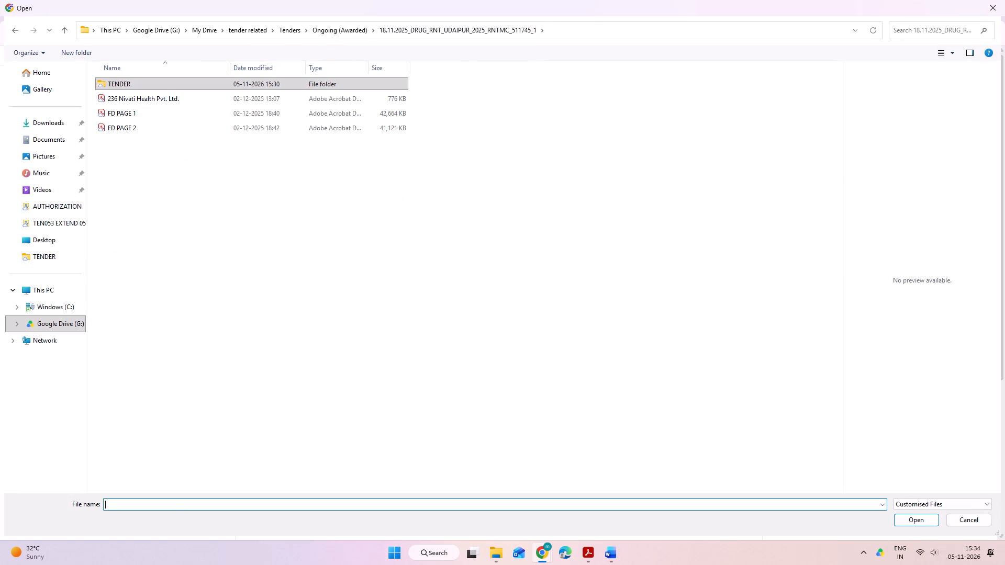
pyautogui.doubleClick(157, 96)
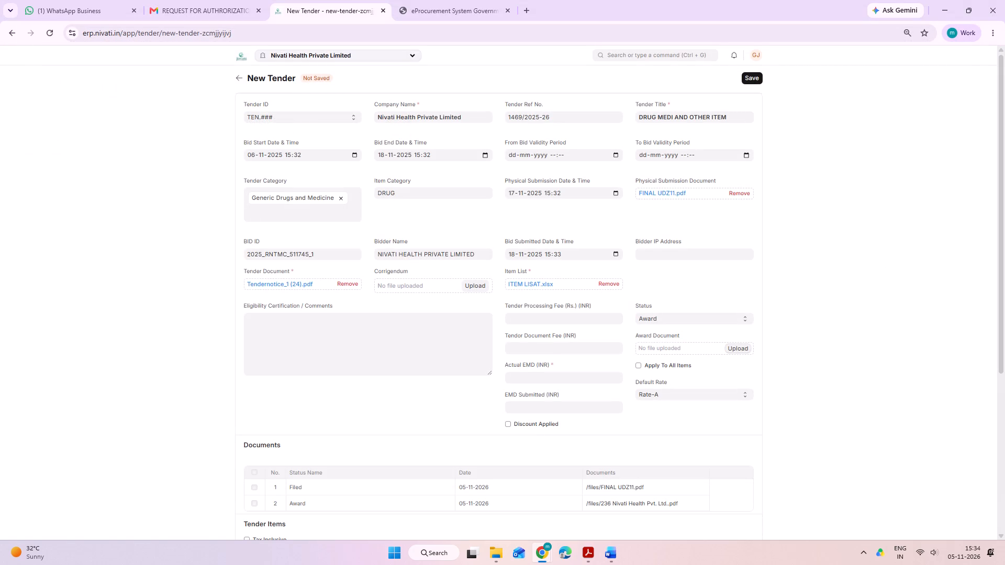
# Open FINAL UDZ11 from the TENDER folder and examine its demand drafts and e-Challan for the fee and EMD amounts.
pyautogui.hotkey('alt', 'Tab')
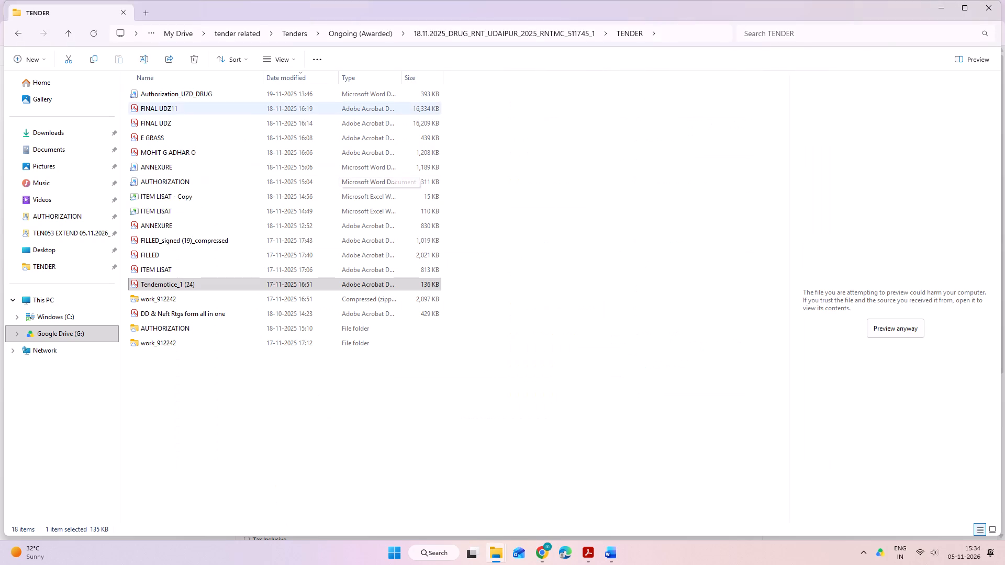
pyautogui.rightClick(523, 138)
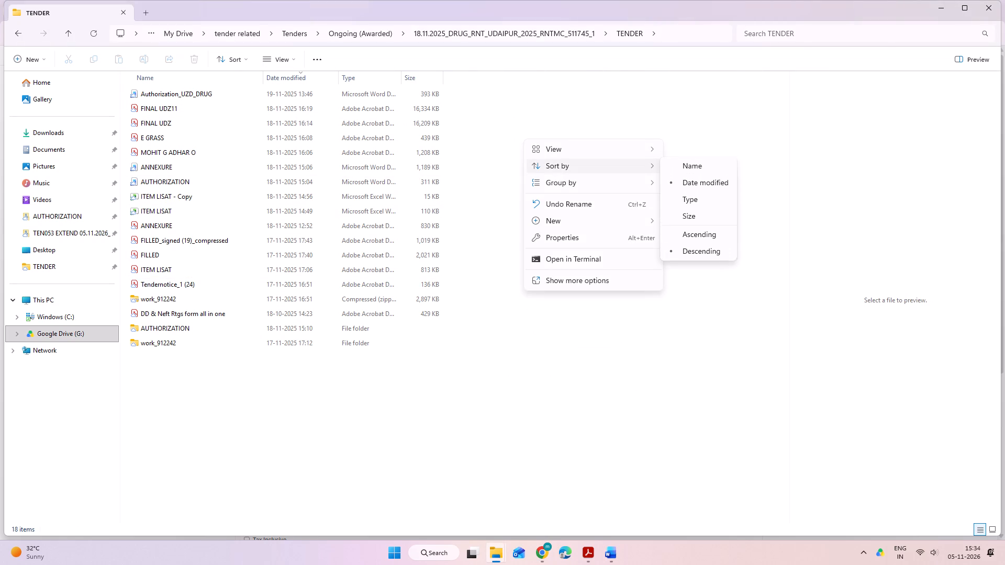
pyautogui.click(594, 117)
pyautogui.doubleClick(359, 108)
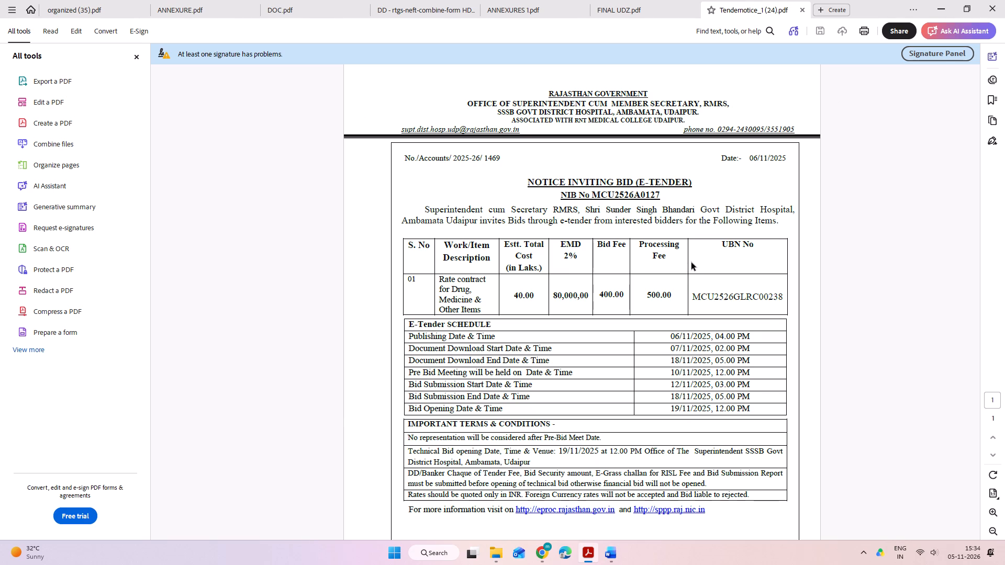
pyautogui.keyDown('ctrl'); pyautogui.scroll(-1, 634, 229); pyautogui.keyUp('ctrl')
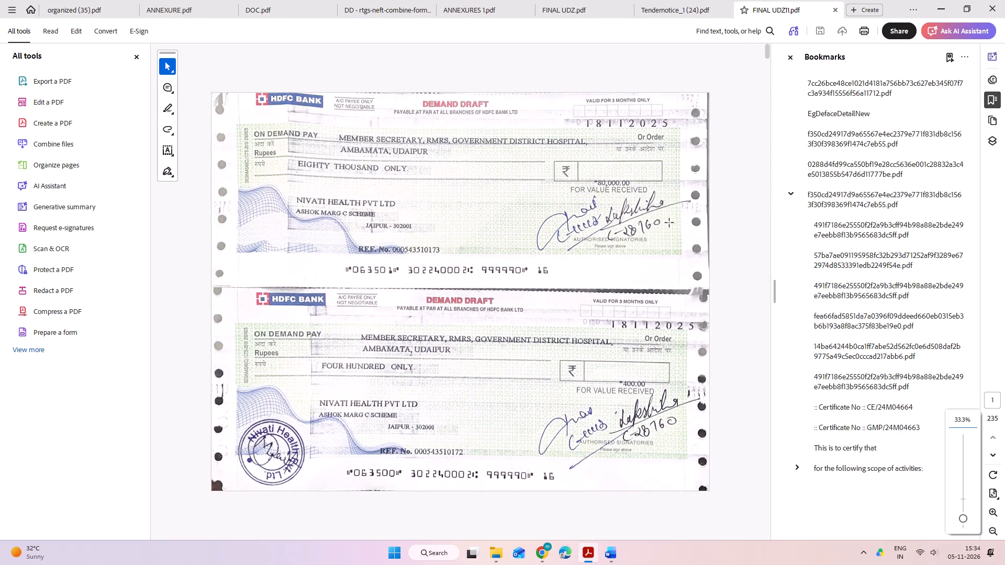
pyautogui.scroll(-1, 669, 223)
pyautogui.scroll(1, 669, 222)
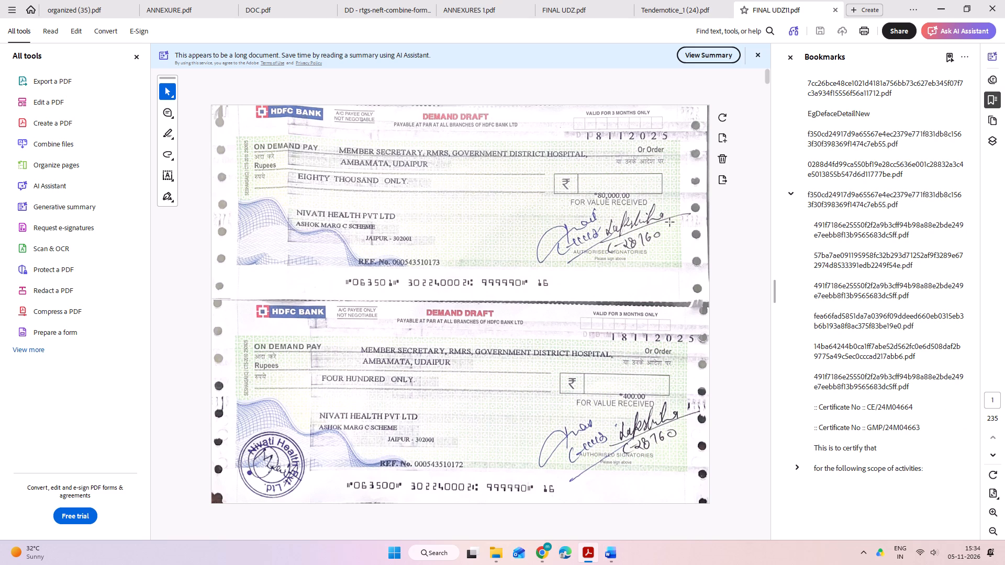
pyautogui.hotkey('alt', 'Tab')
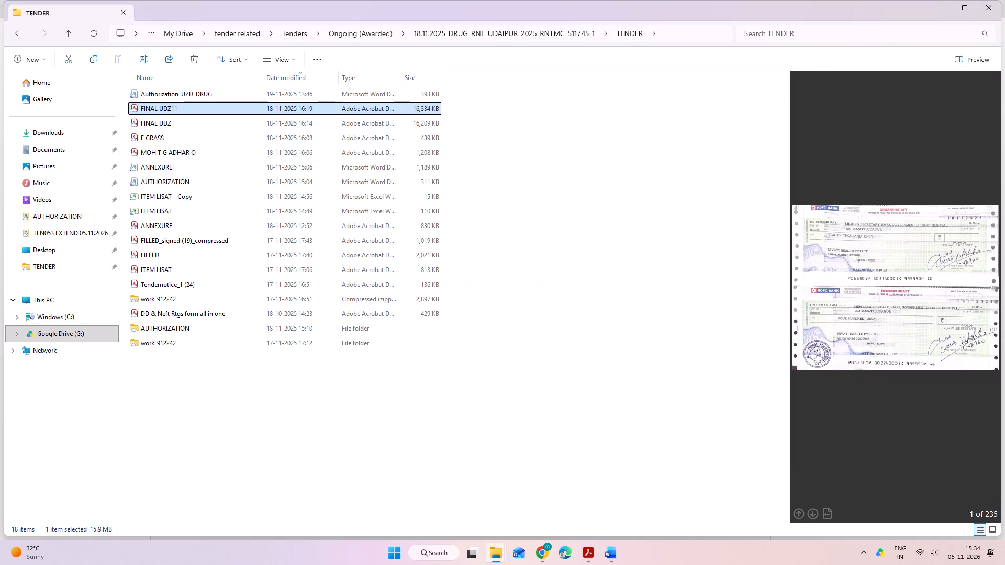
pyautogui.hotkey('alt', 'Tab')
pyautogui.hotkey('alt', 'Tab')
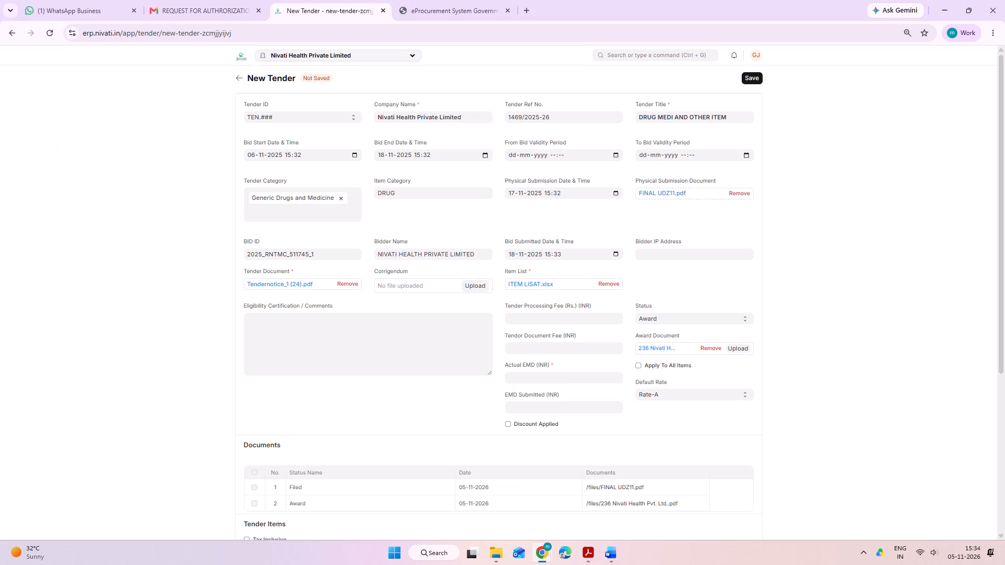
pyautogui.hotkey('alt', 'Tab')
pyautogui.hotkey('alt', 'Tab')
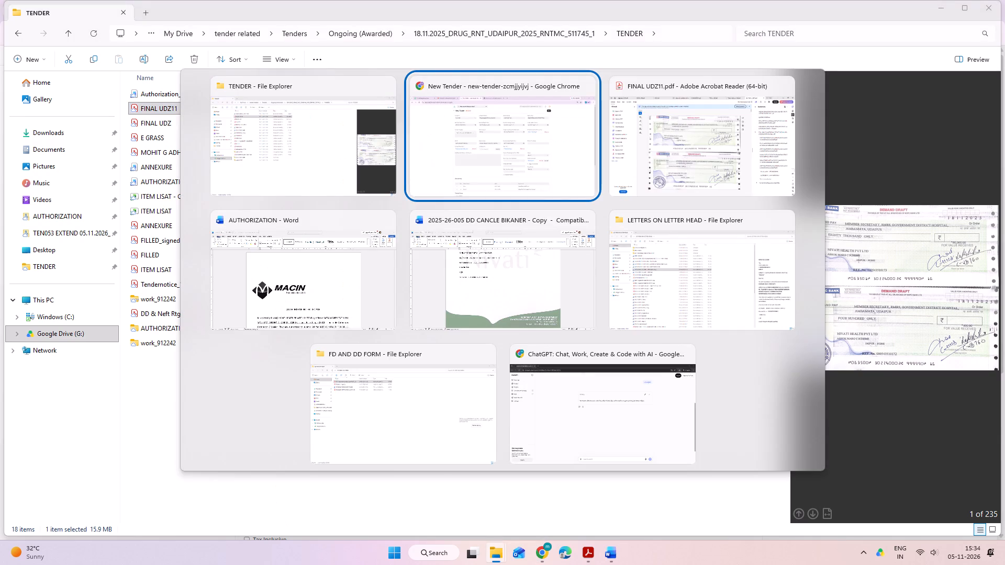
pyautogui.hotkey('alt', 'Tab')
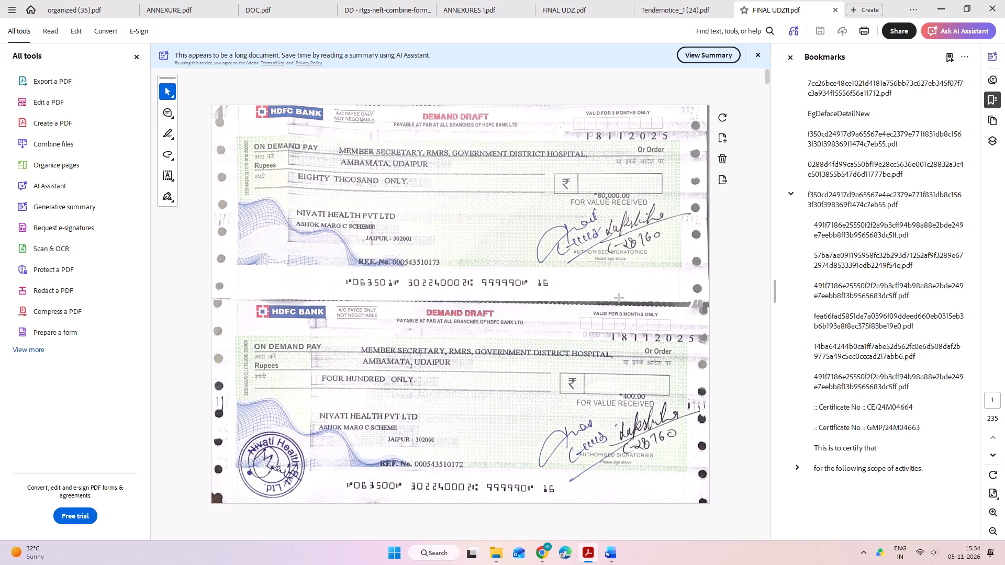
pyautogui.scroll(-1, 619, 298)
pyautogui.keyDown('ctrl'); pyautogui.scroll(3, 593, 298); pyautogui.keyUp('ctrl')
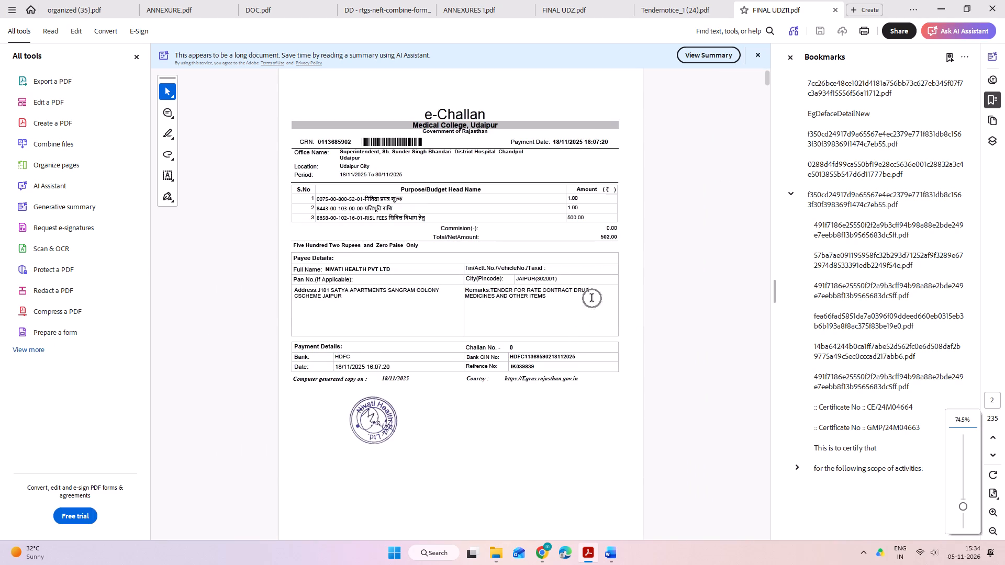
pyautogui.hotkey('alt', 'Tab')
pyautogui.hotkey('alt', 'Tab')
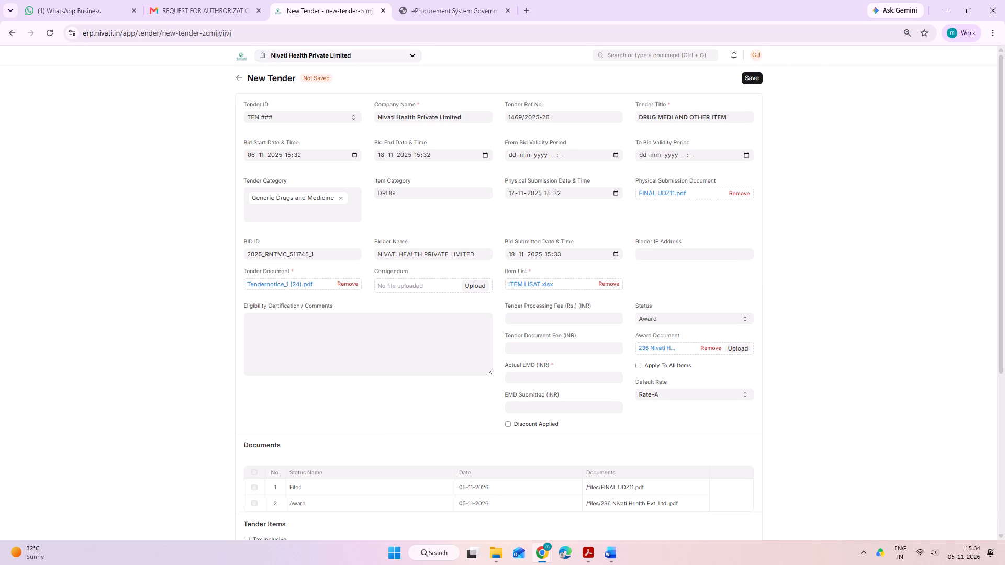
# Enter a tender processing fee of 500, a tender document fee of 400 and an actual EMD of 80000.
pyautogui.click(570, 321)
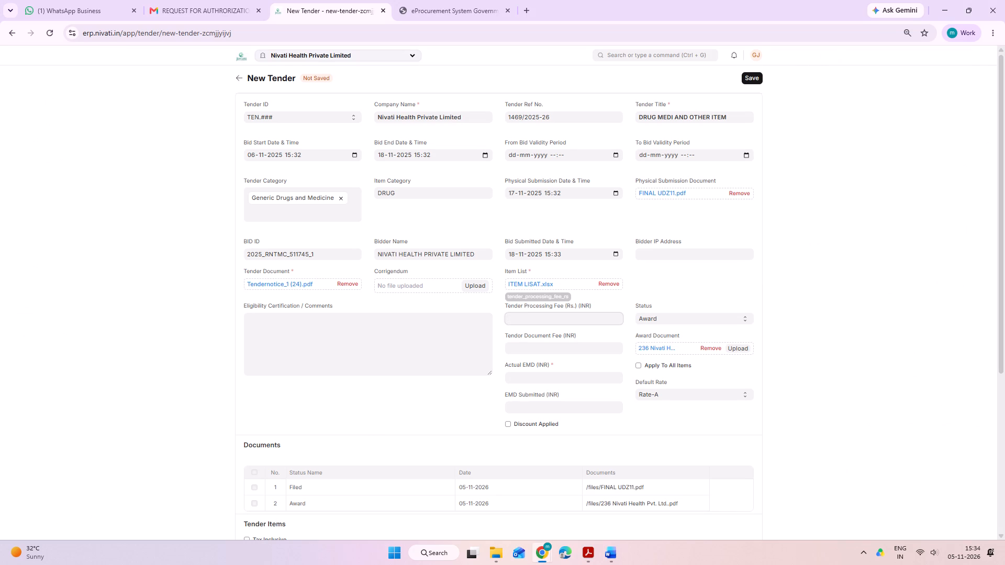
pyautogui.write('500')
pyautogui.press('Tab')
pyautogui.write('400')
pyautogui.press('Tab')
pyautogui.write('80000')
pyautogui.click(864, 306)
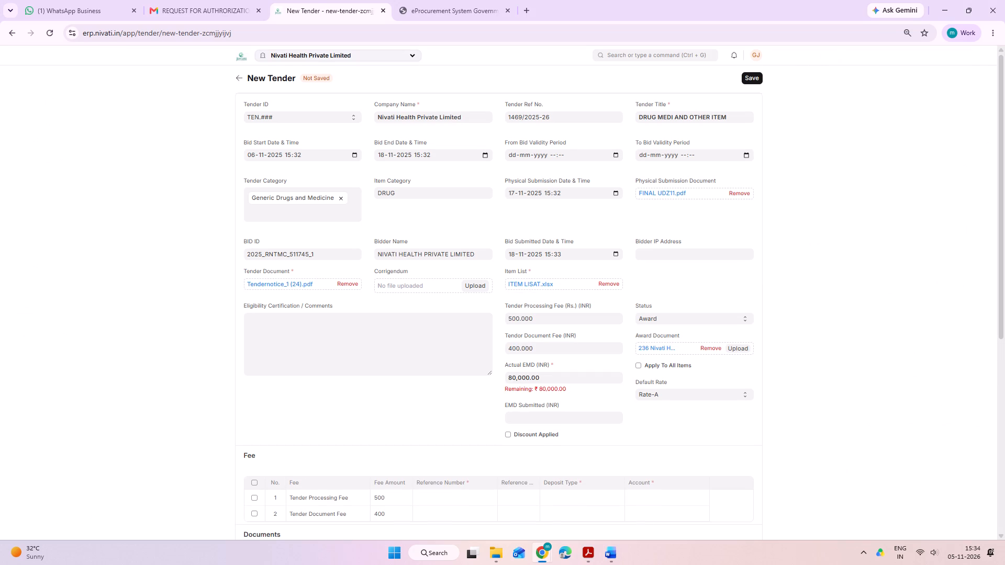
# Change the tender's item category to Drugs and Medicine.
pyautogui.hotkey('alt', 'Tab')
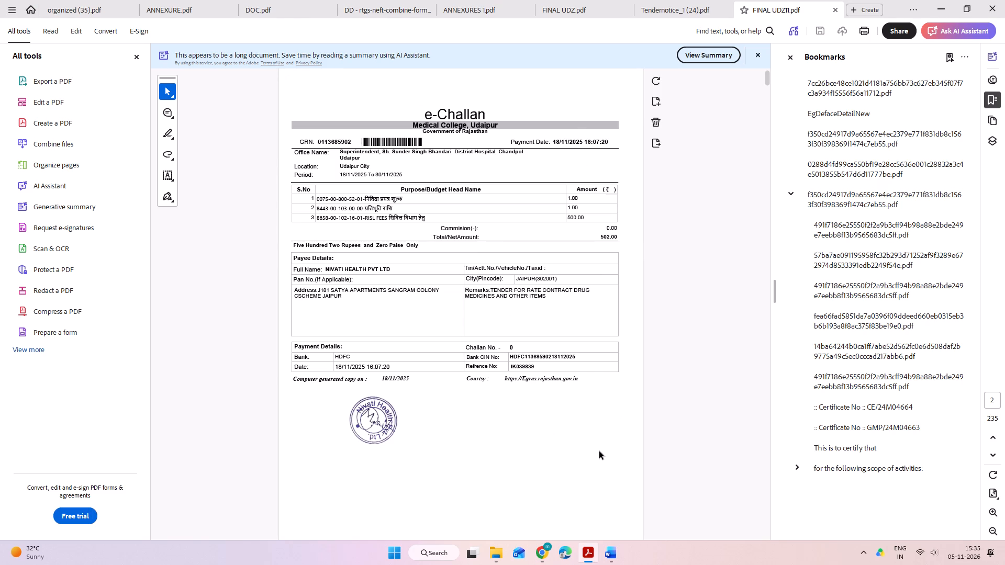
pyautogui.hotkey('alt', 'Tab')
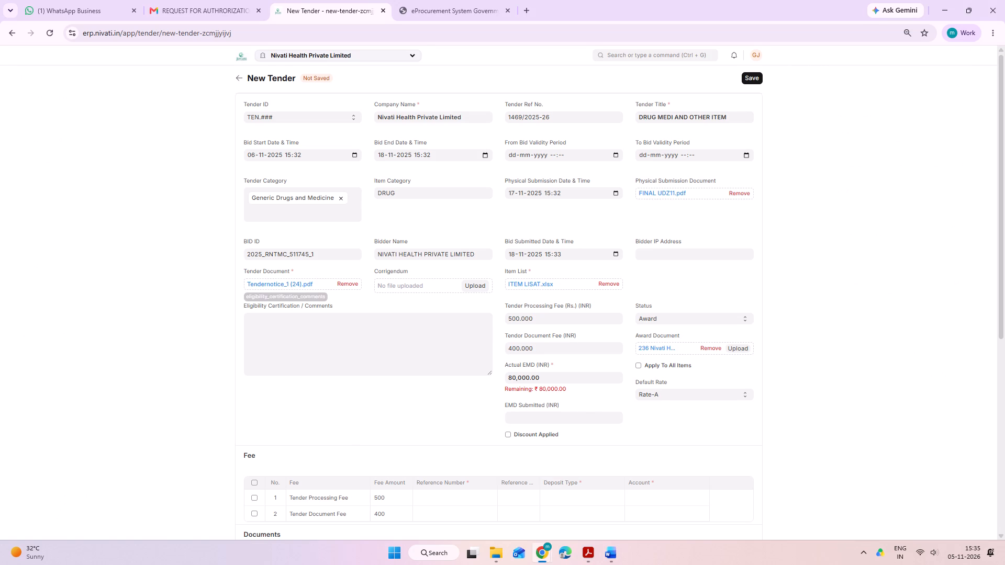
pyautogui.tripleClick(430, 191)
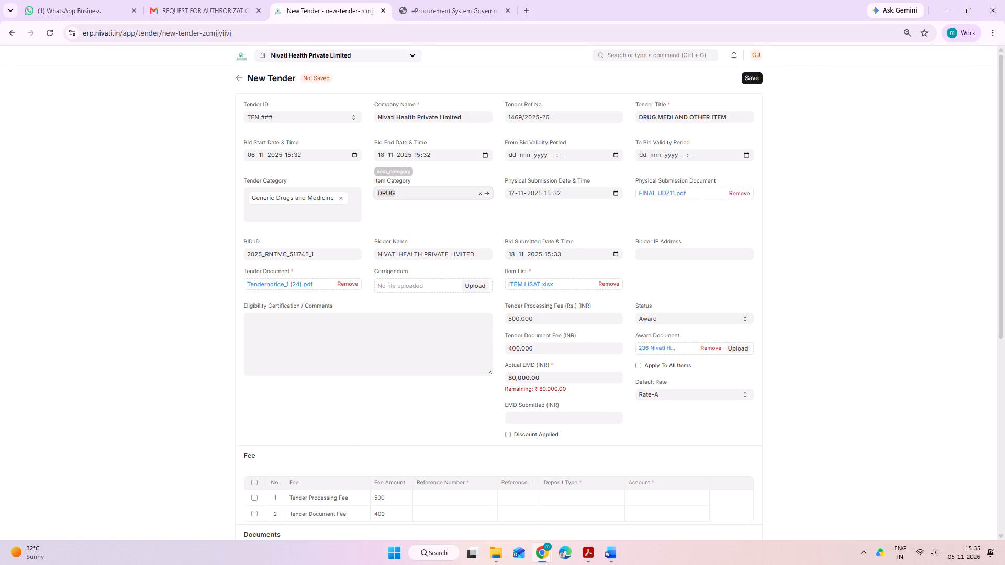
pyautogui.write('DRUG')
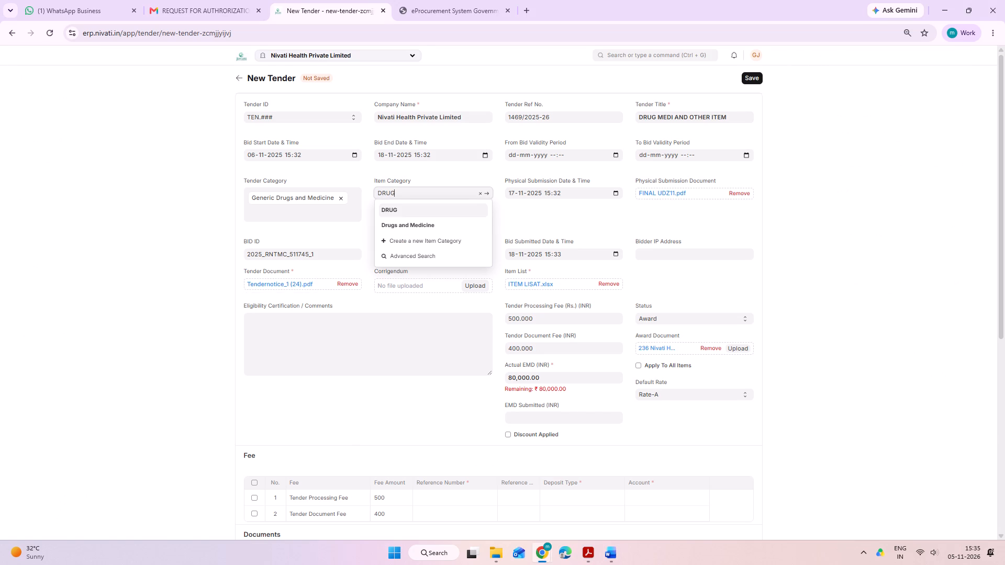
pyautogui.click(426, 223)
pyautogui.click(625, 219)
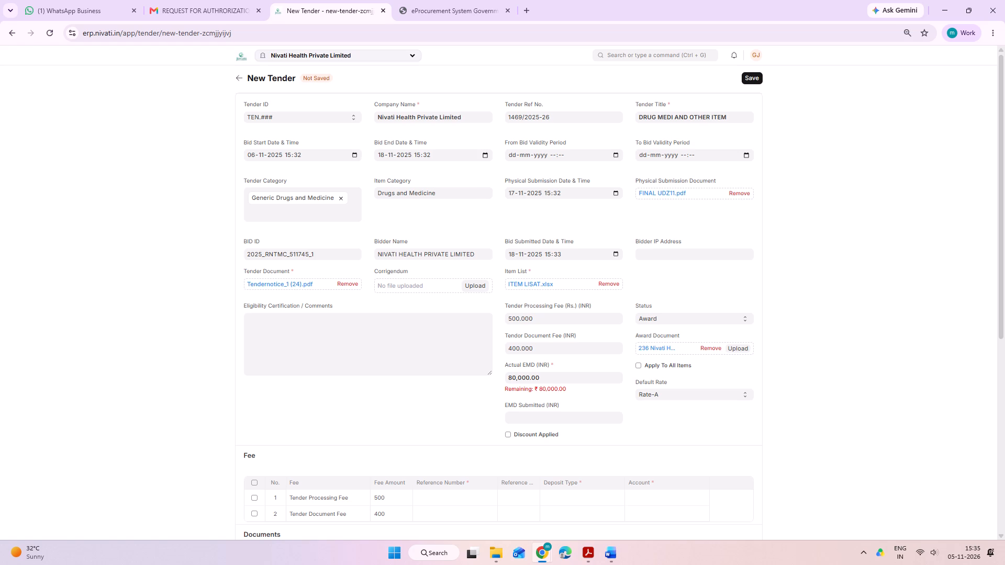
# Set the EMD submitted to 80000.
pyautogui.click(561, 419)
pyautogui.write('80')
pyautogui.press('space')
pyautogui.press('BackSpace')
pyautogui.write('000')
pyautogui.click(686, 422)
pyautogui.scroll(-3, 674, 416)
pyautogui.click(463, 287)
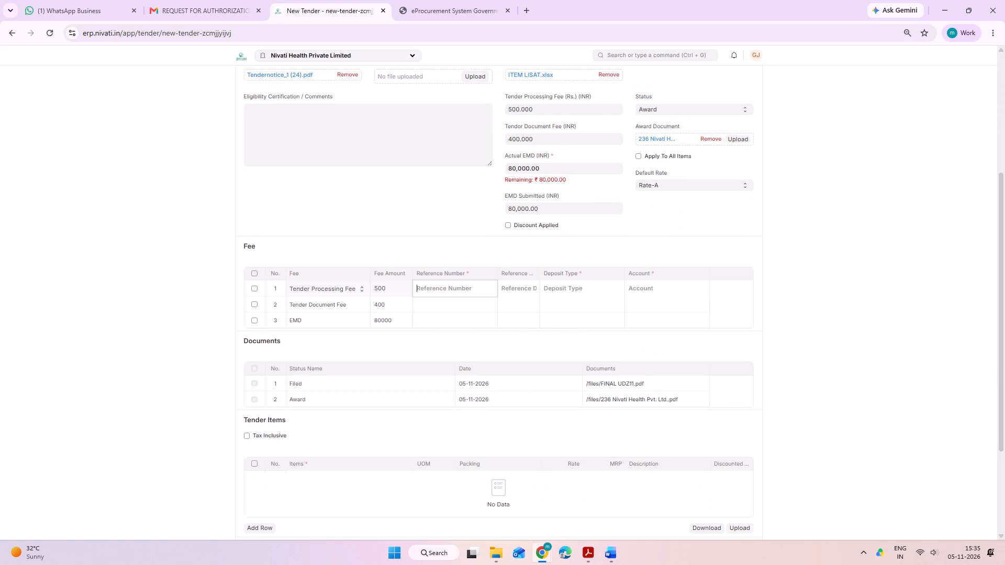
pyautogui.hotkey('alt', 'Tab')
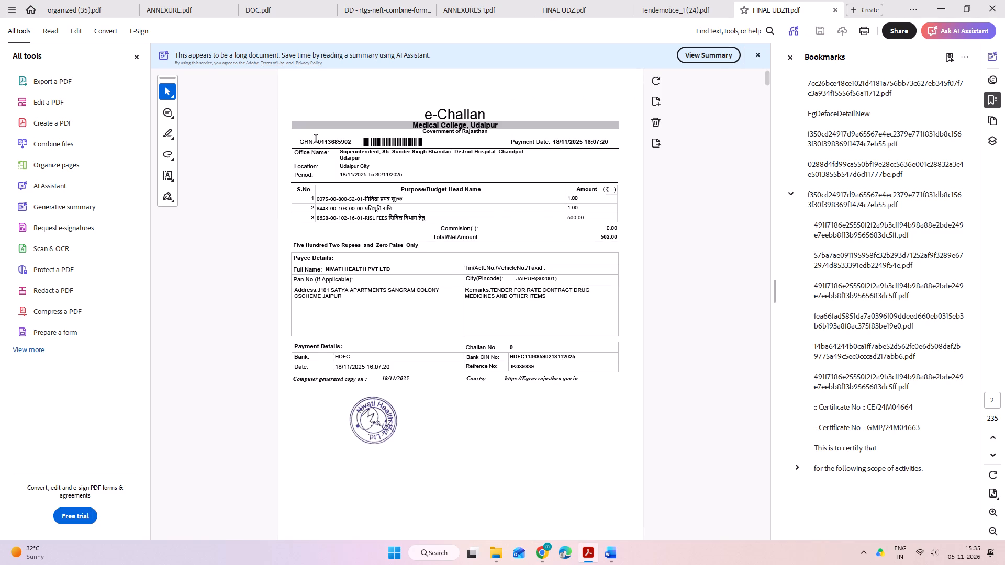
pyautogui.moveTo(318, 140); pyautogui.dragTo(348, 146)
pyautogui.moveTo(348, 146); pyautogui.dragTo(351, 143)
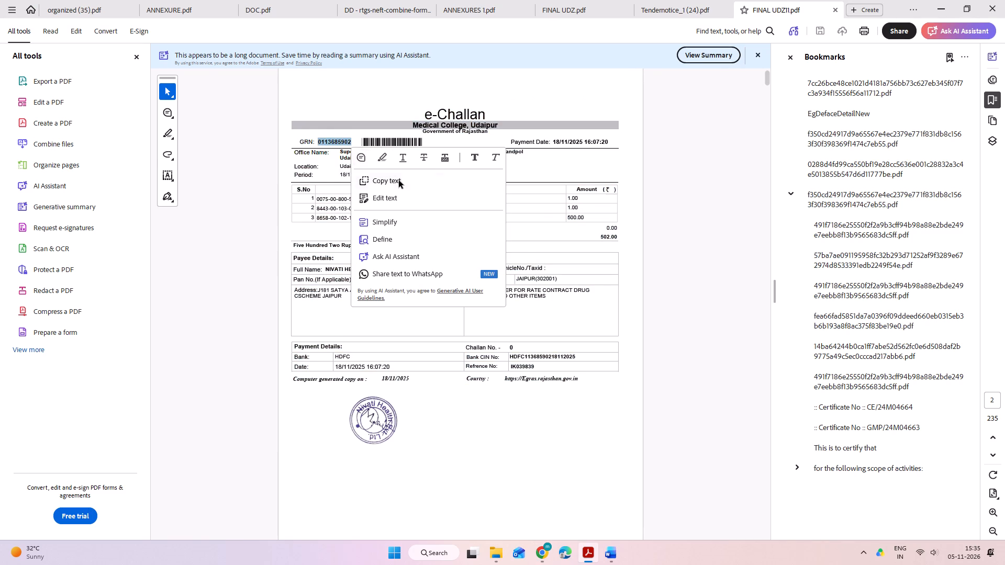
pyautogui.click(399, 180)
pyautogui.hotkey('alt', 'Tab')
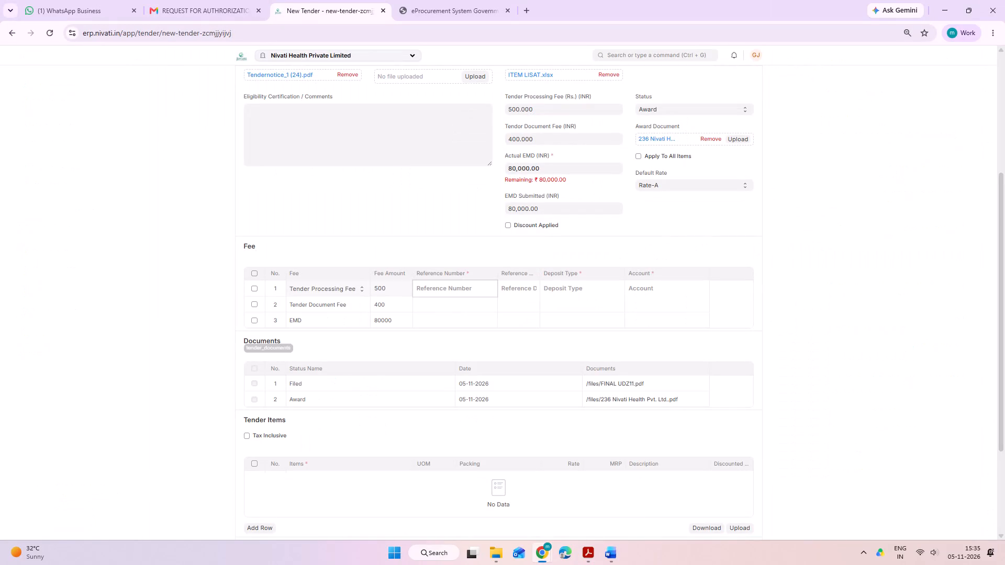
pyautogui.click(468, 288)
pyautogui.hotkey('ctrl', 'v')
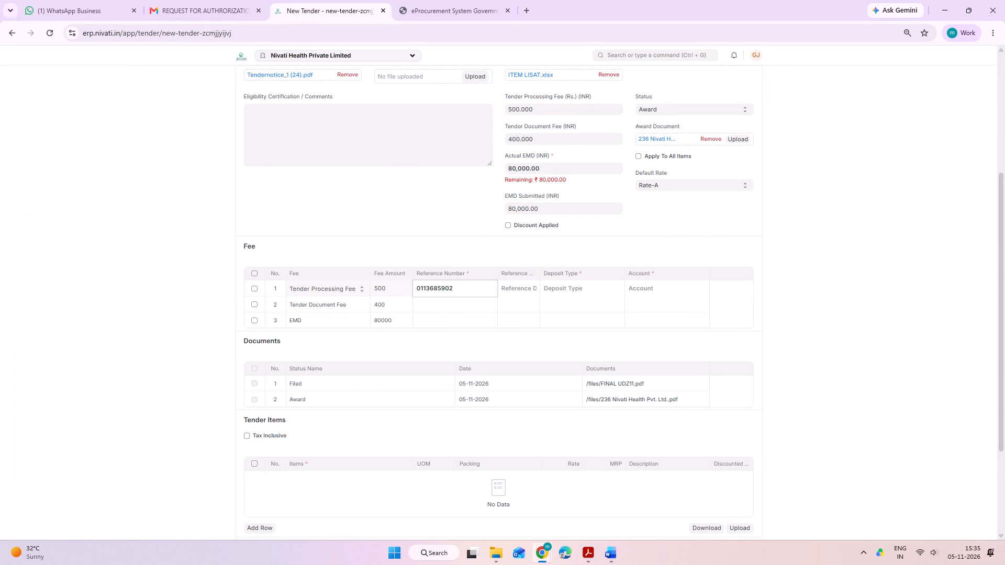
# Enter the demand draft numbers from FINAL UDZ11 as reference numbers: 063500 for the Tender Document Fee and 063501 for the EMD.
pyautogui.click(455, 300)
pyautogui.hotkey('alt', 'Tab')
pyautogui.scroll(1, 595, 324)
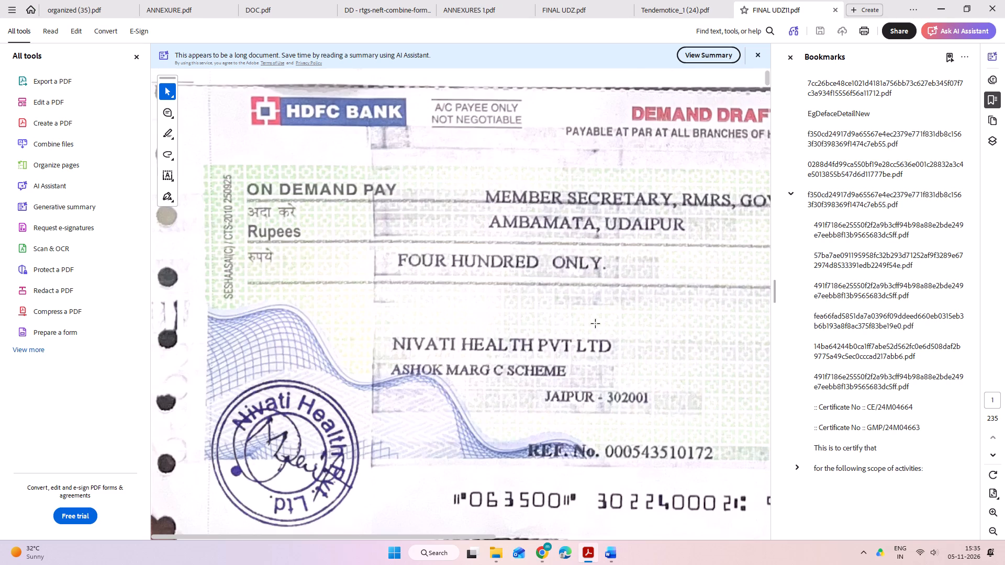
pyautogui.keyDown('ctrl'); pyautogui.scroll(-3, 596, 324); pyautogui.keyUp('ctrl')
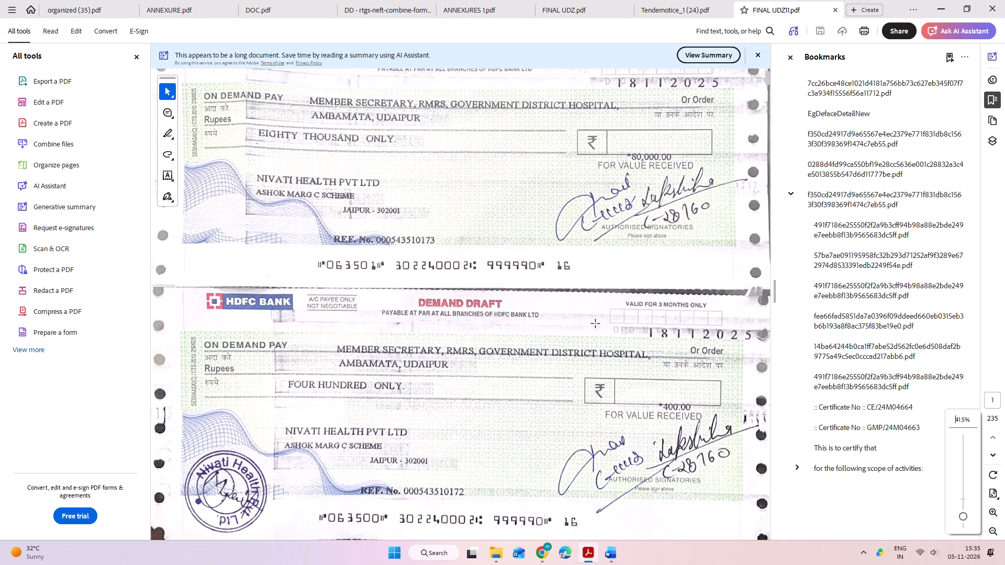
pyautogui.hotkey('alt', 'Tab')
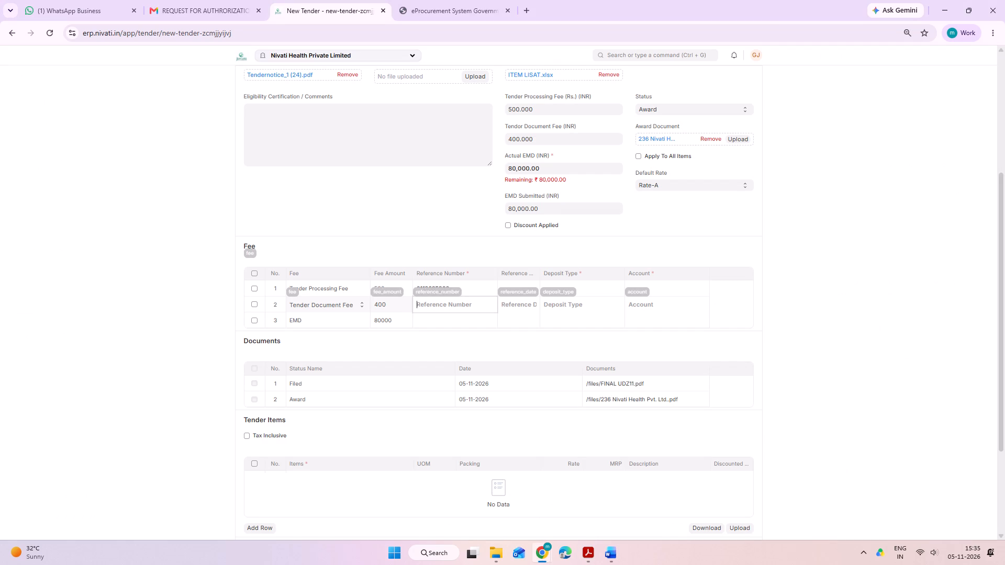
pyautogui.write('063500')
pyautogui.click(454, 323)
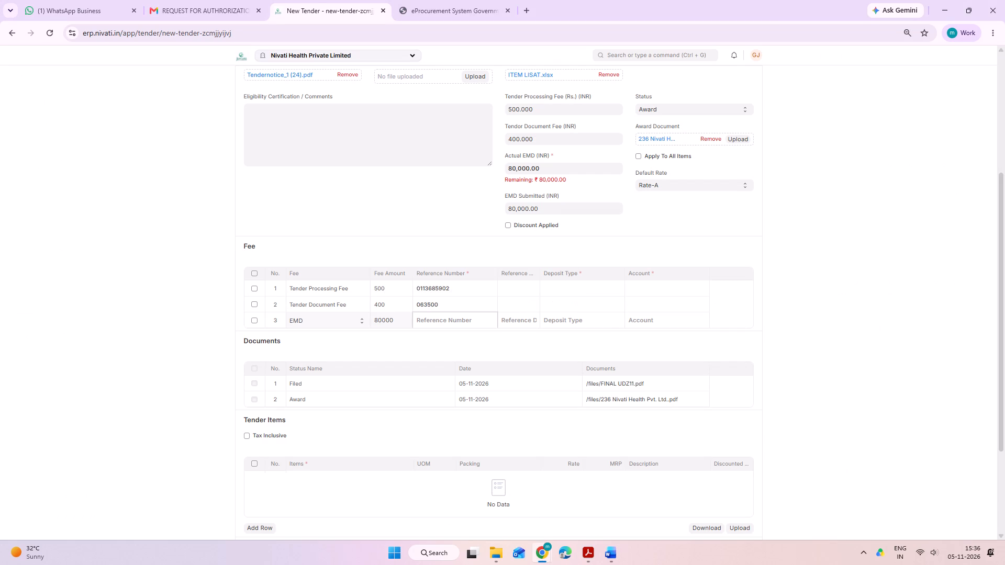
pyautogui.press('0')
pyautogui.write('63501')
# Check the demand drafts in FINAL UDZ11 and set the Tender Processing Fee row's reference date to 18-12-2025.
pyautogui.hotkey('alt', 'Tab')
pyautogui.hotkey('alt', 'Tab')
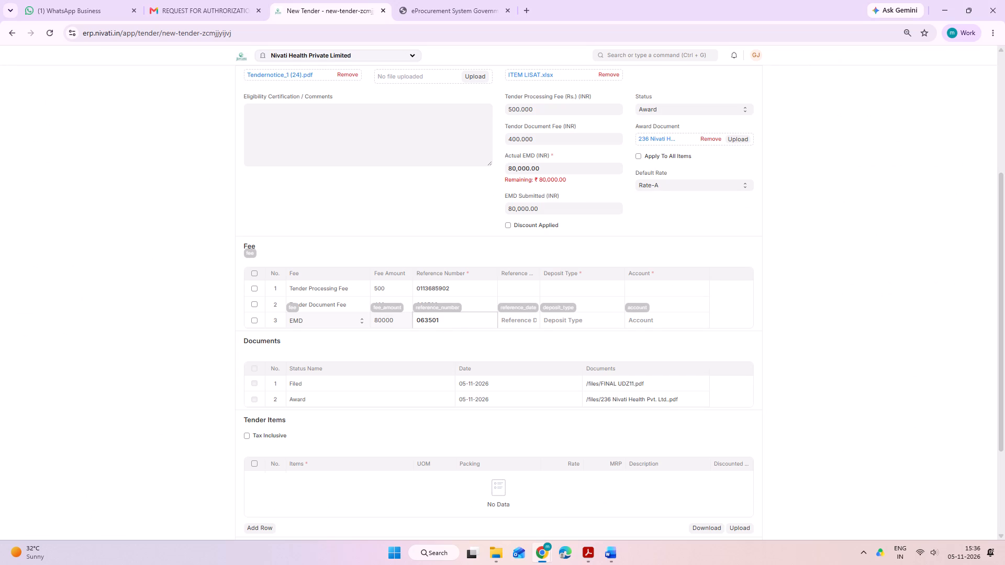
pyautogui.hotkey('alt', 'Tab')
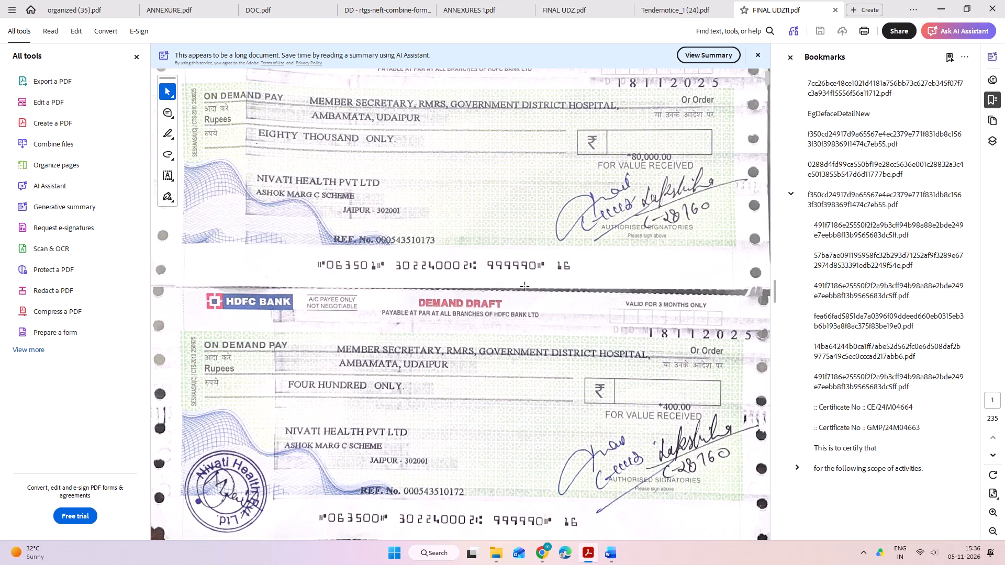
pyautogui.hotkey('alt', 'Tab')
pyautogui.click(521, 286)
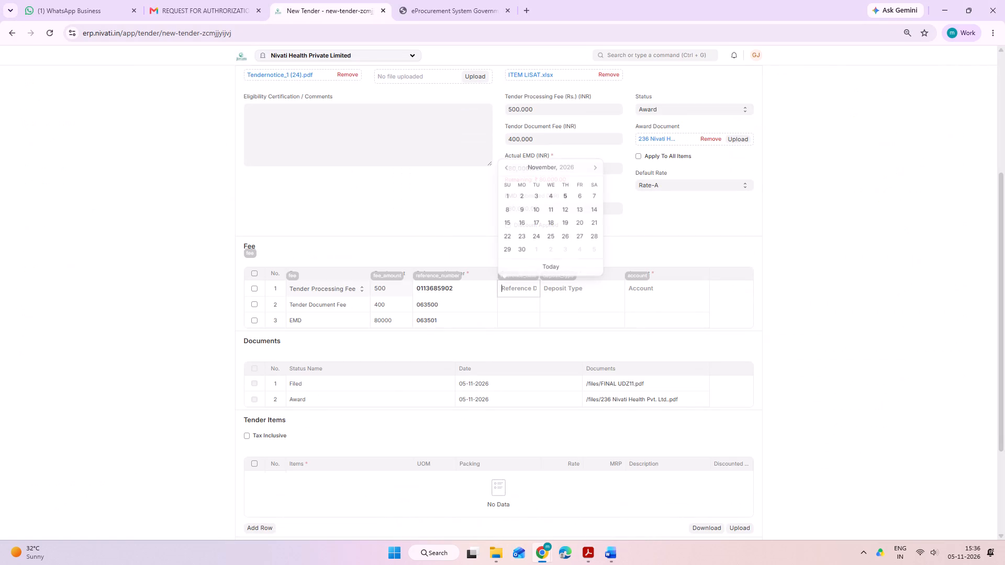
pyautogui.click(543, 168)
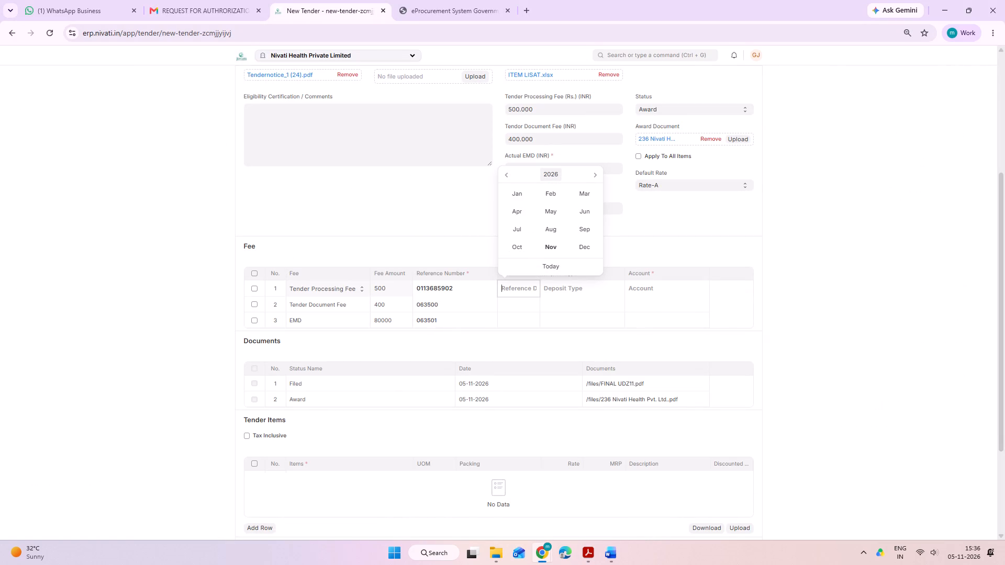
pyautogui.click(511, 174)
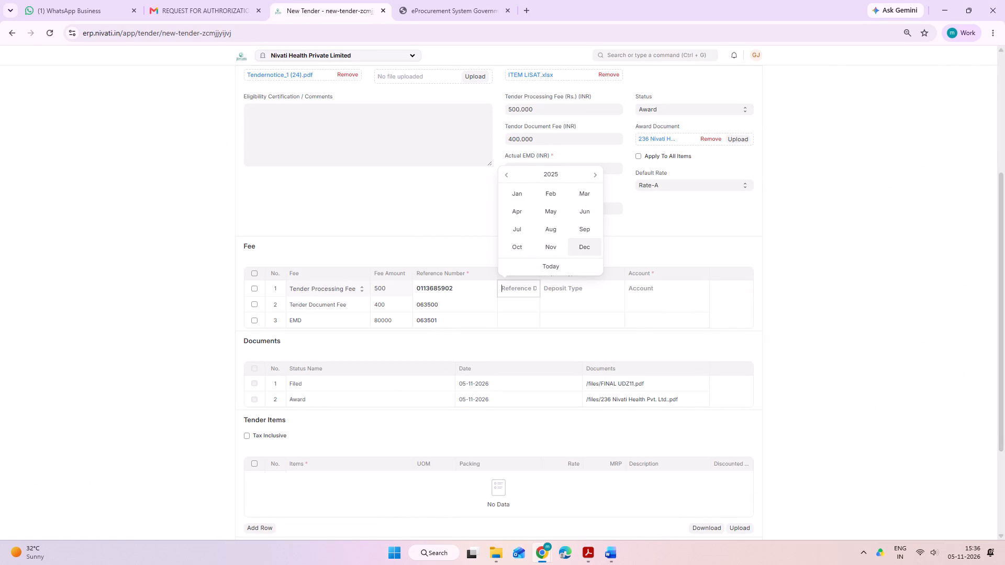
pyautogui.click(584, 247)
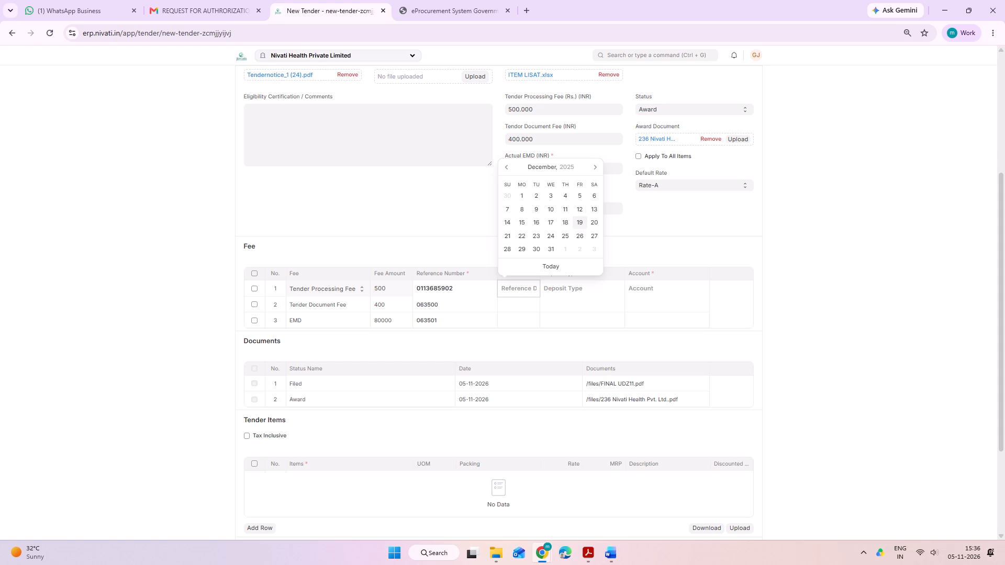
pyautogui.click(564, 223)
# Copy the reference date 18-12-2025 from the Tender Processing Fee row into the Tender Document Fee and EMD rows.
pyautogui.tripleClick(521, 288)
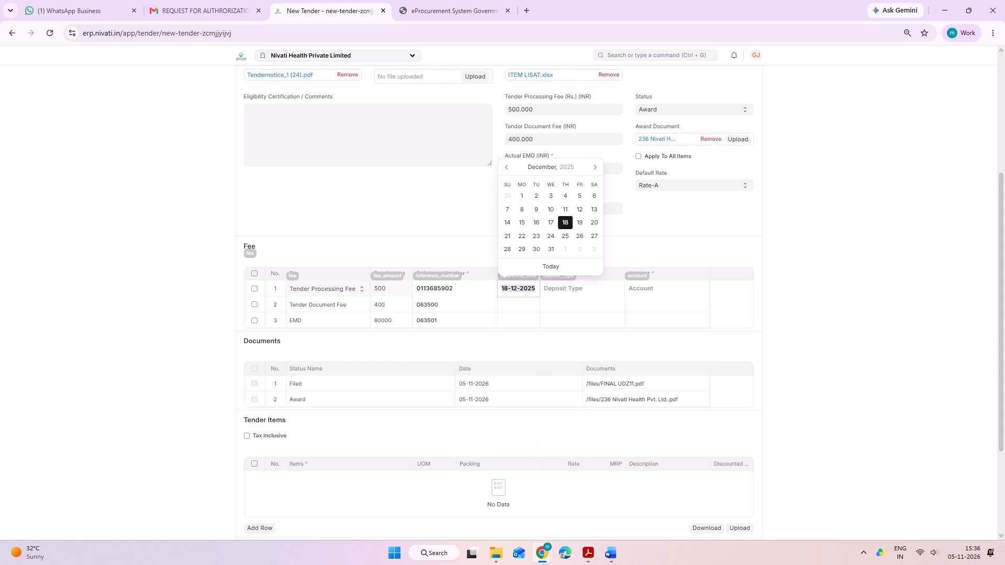
pyautogui.hotkey('ctrl', 'c')
pyautogui.click(515, 307)
pyautogui.hotkey('ctrl', 'v')
pyautogui.click(515, 317)
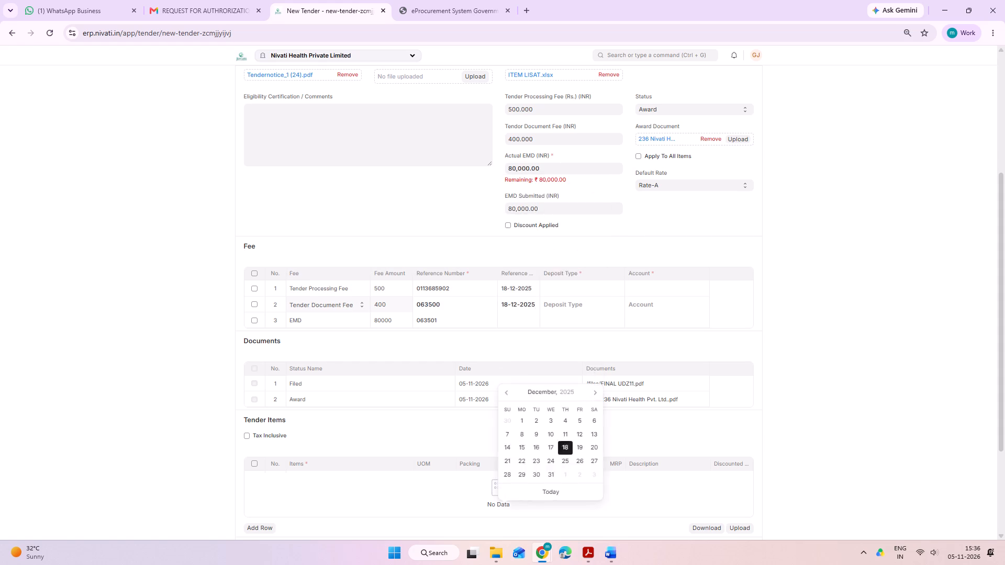
pyautogui.hotkey('ctrl', 'v')
# Set the deposit type to DEMAND DRAFT for the Tender Processing Fee, Tender Document Fee and EMD rows.
pyautogui.click(597, 310)
pyautogui.click(586, 286)
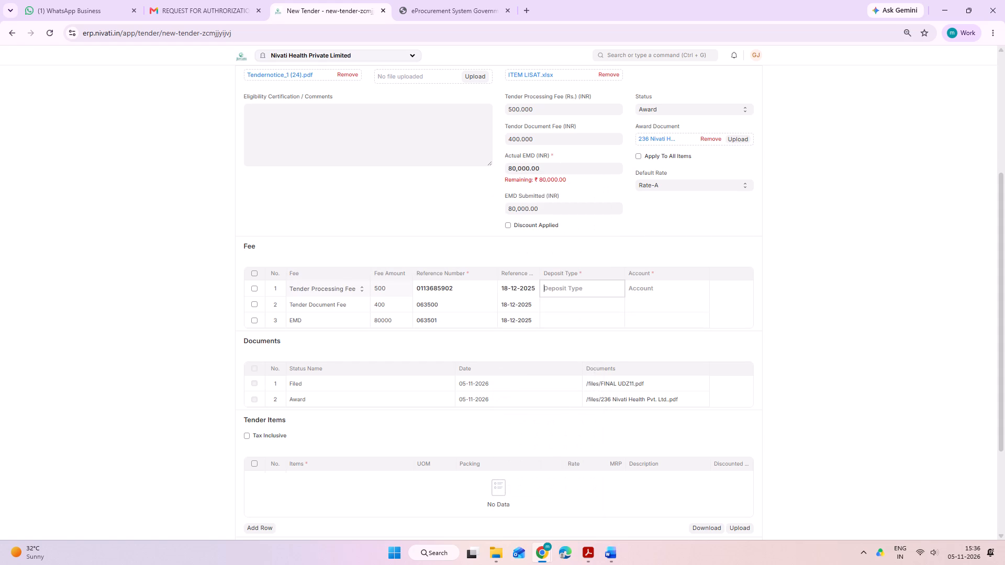
pyautogui.click(586, 286)
pyautogui.click(582, 308)
pyautogui.click(562, 305)
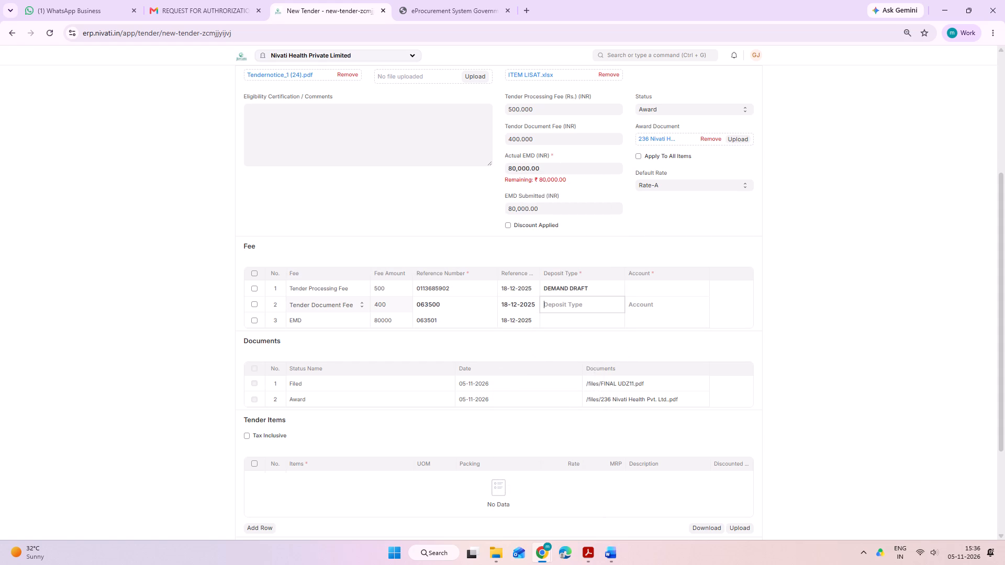
pyautogui.click(568, 307)
pyautogui.doubleClick(579, 323)
pyautogui.click(578, 324)
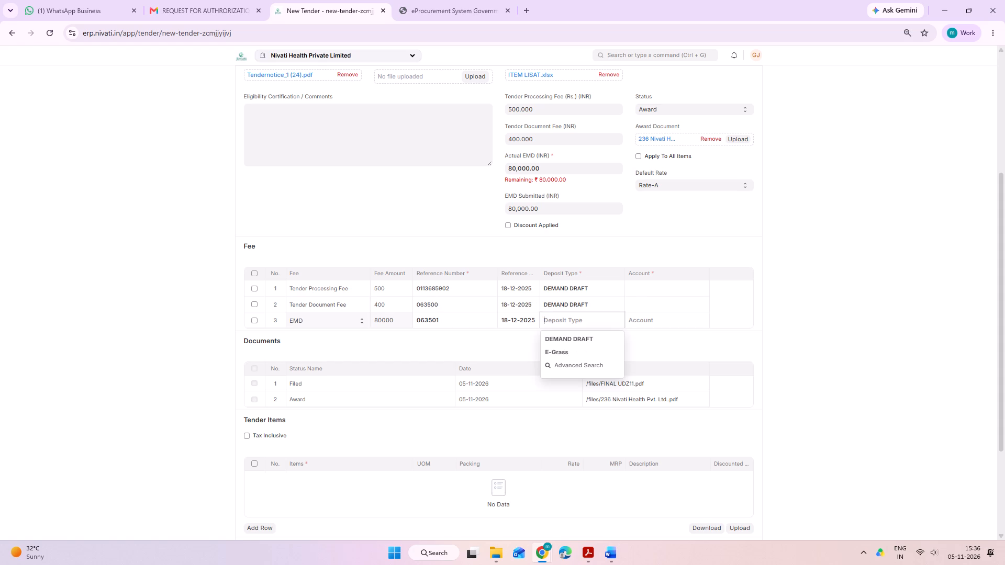
pyautogui.click(568, 339)
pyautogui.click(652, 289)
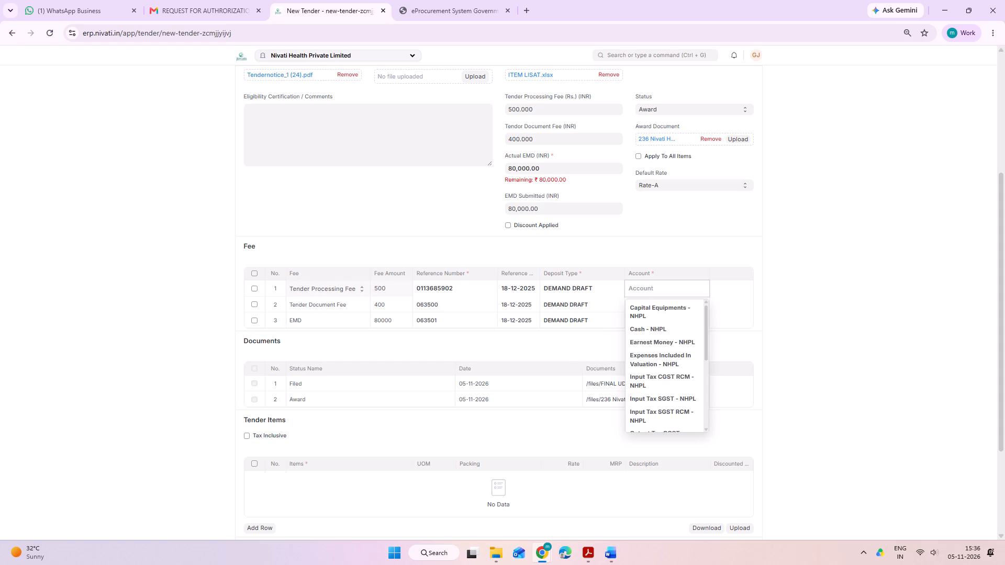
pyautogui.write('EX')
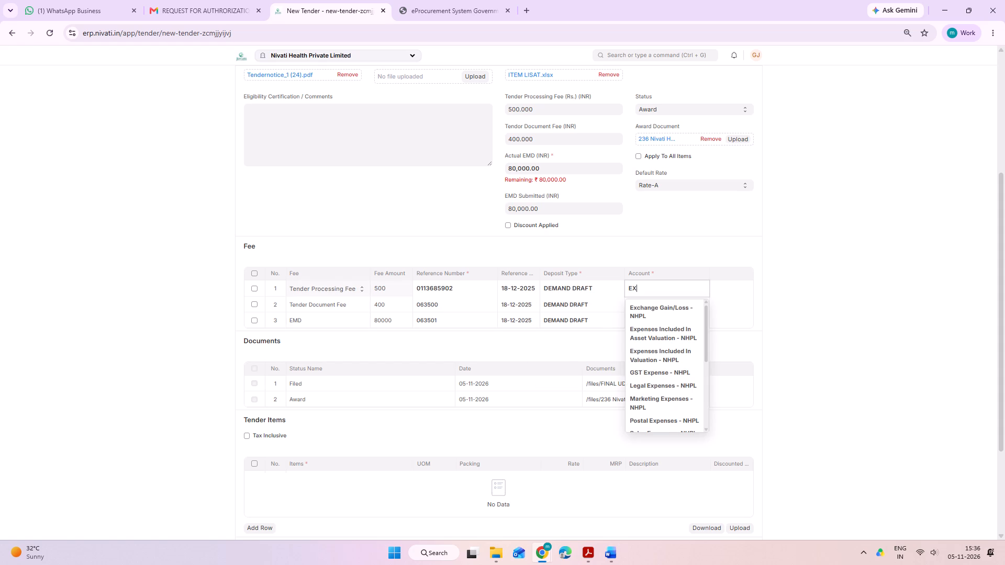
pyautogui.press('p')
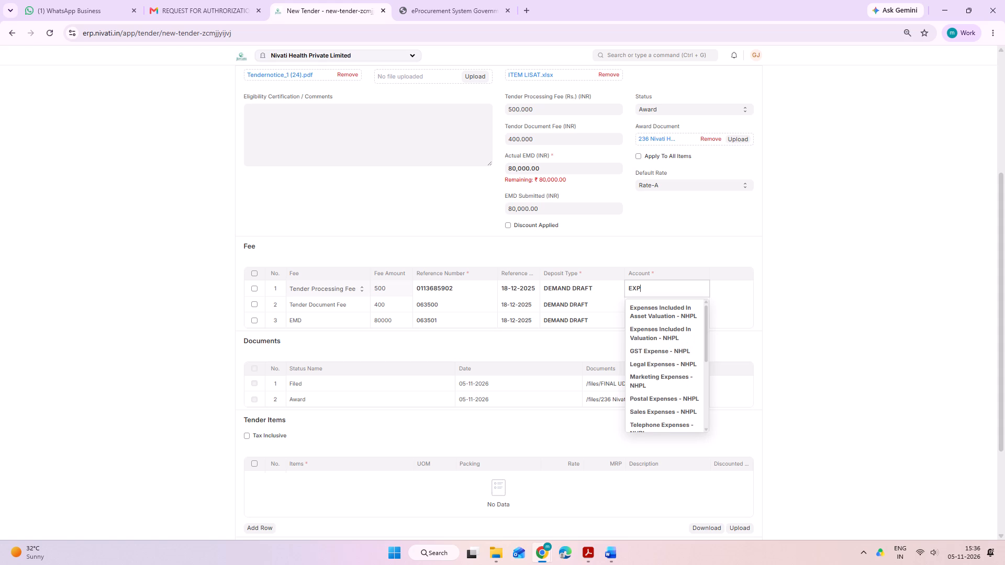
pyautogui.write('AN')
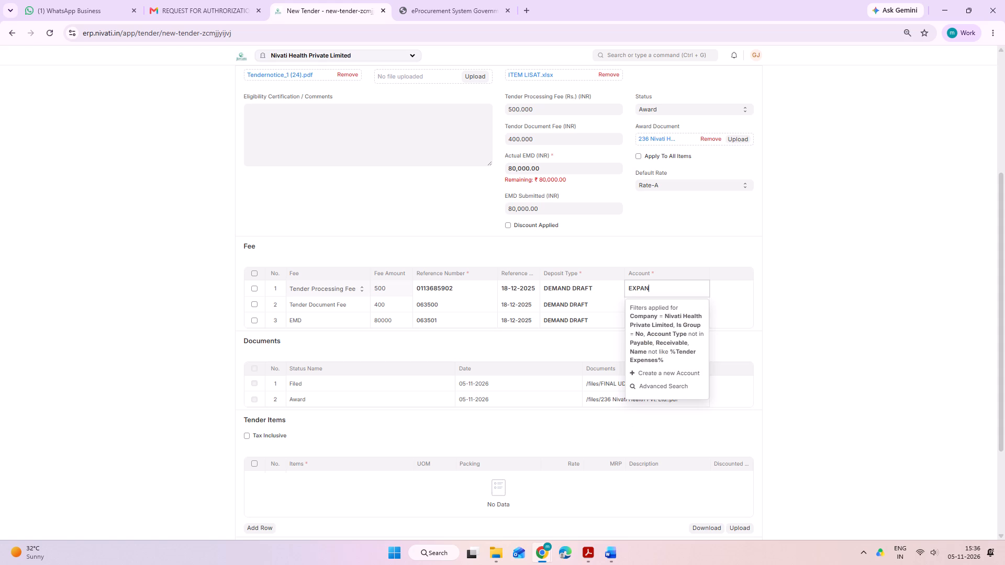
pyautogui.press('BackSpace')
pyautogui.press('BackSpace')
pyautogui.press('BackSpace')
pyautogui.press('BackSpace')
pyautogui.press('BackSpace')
# Set the account to tender charges - NHPL for the Tender Processing Fee and Tender Document Fee rows.
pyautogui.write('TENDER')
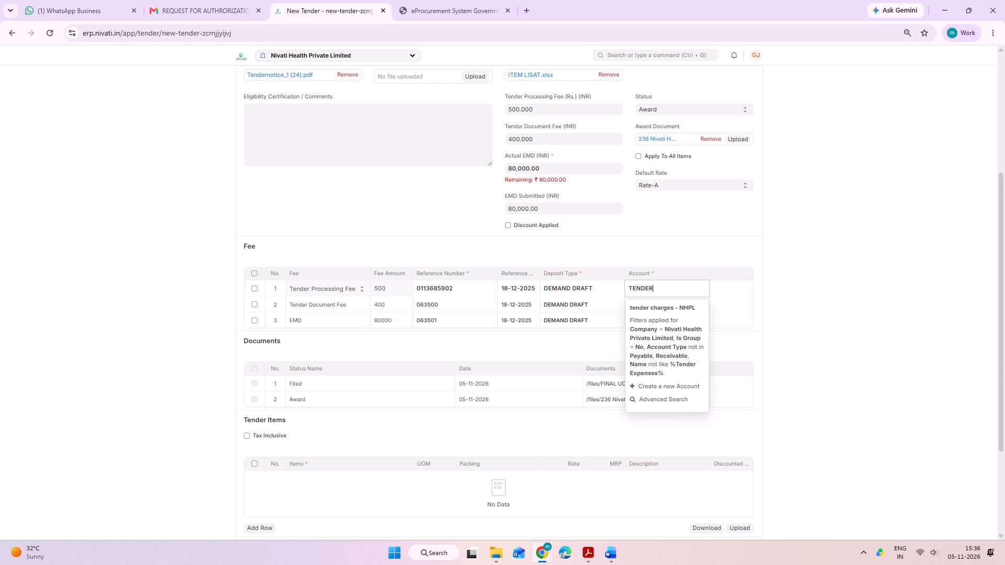
pyautogui.click(683, 308)
pyautogui.click(667, 308)
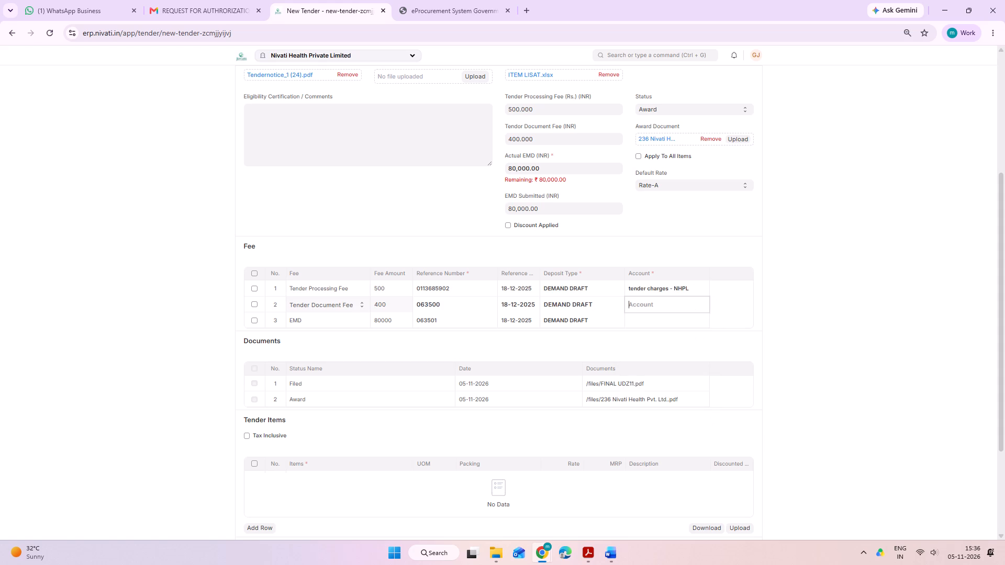
pyautogui.click(667, 308)
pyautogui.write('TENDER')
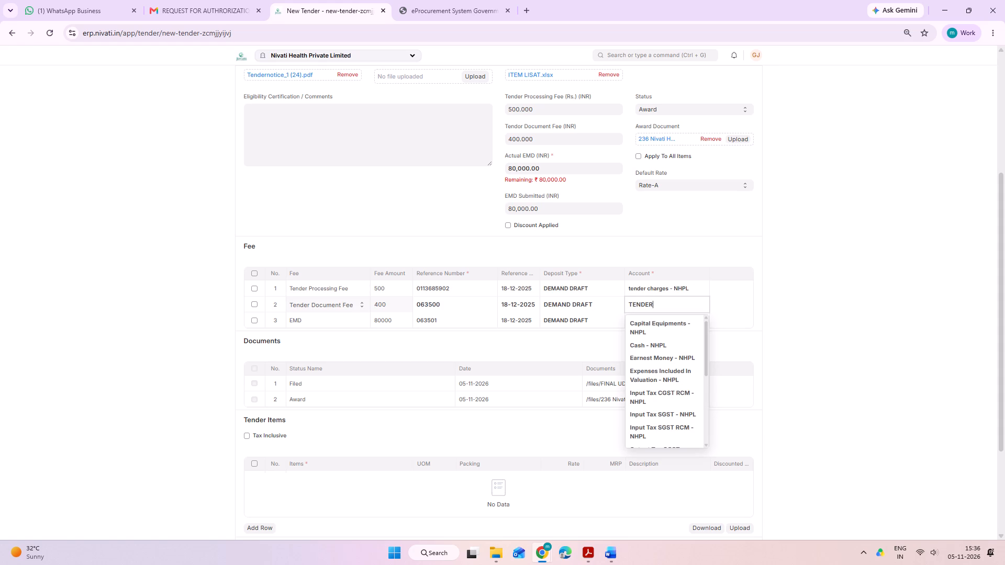
pyautogui.click(675, 325)
# Set the EMD row's account to Earnest Money - NHPL.
pyautogui.click(665, 320)
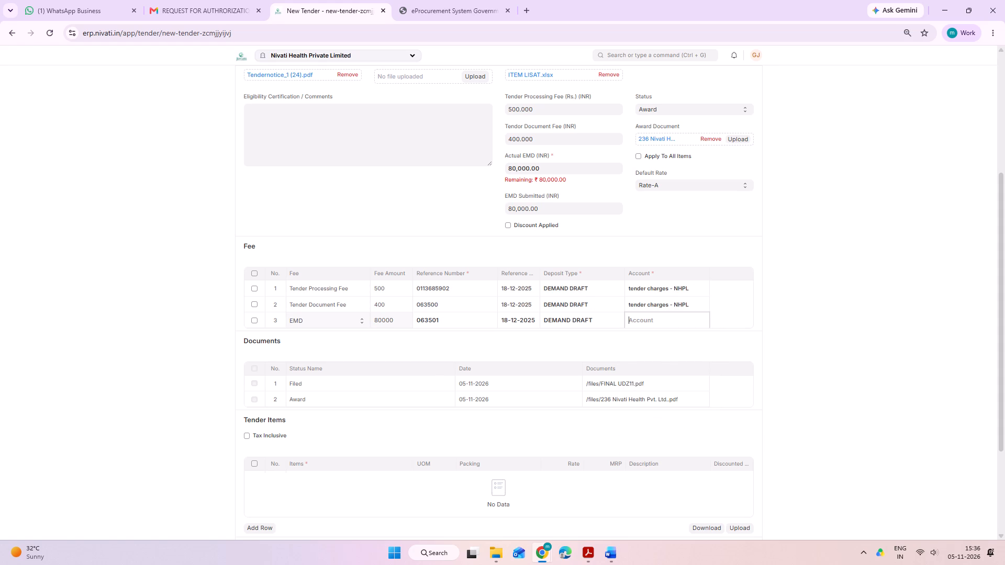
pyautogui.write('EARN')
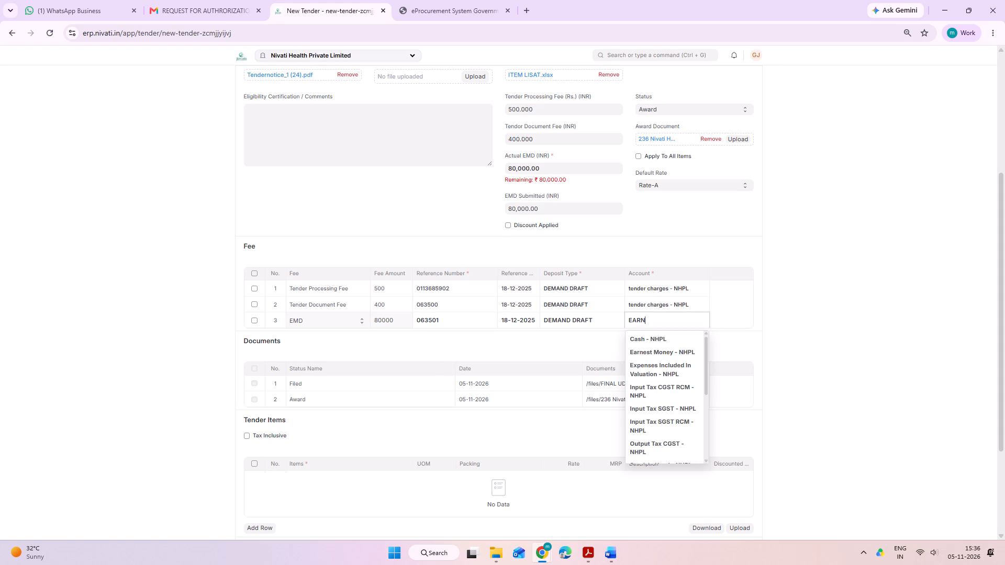
pyautogui.click(682, 342)
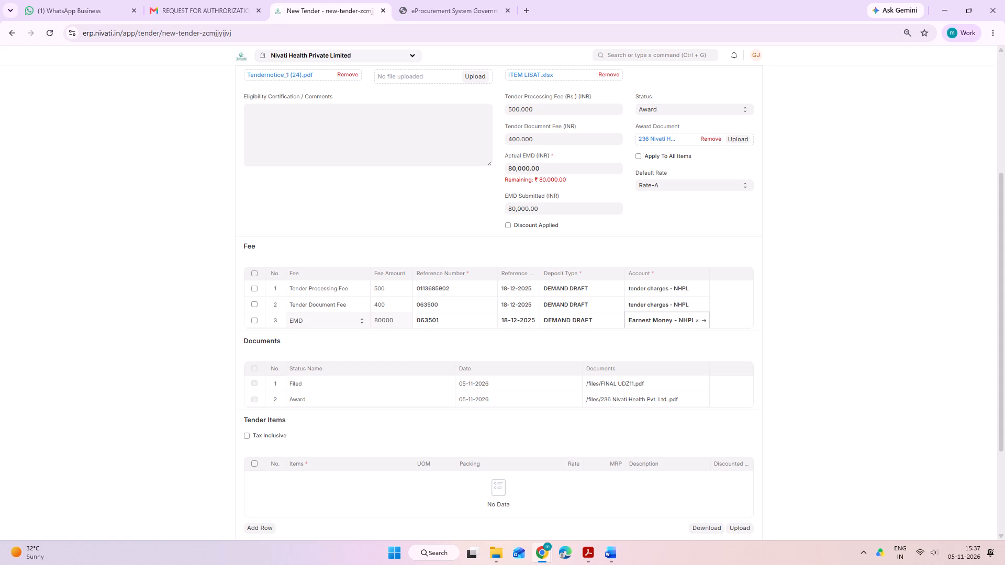
pyautogui.click(744, 335)
# Examine the e-tender notice in FINAL UDZ11 for the details the Tender Authority section requires.
pyautogui.scroll(-2, 744, 335)
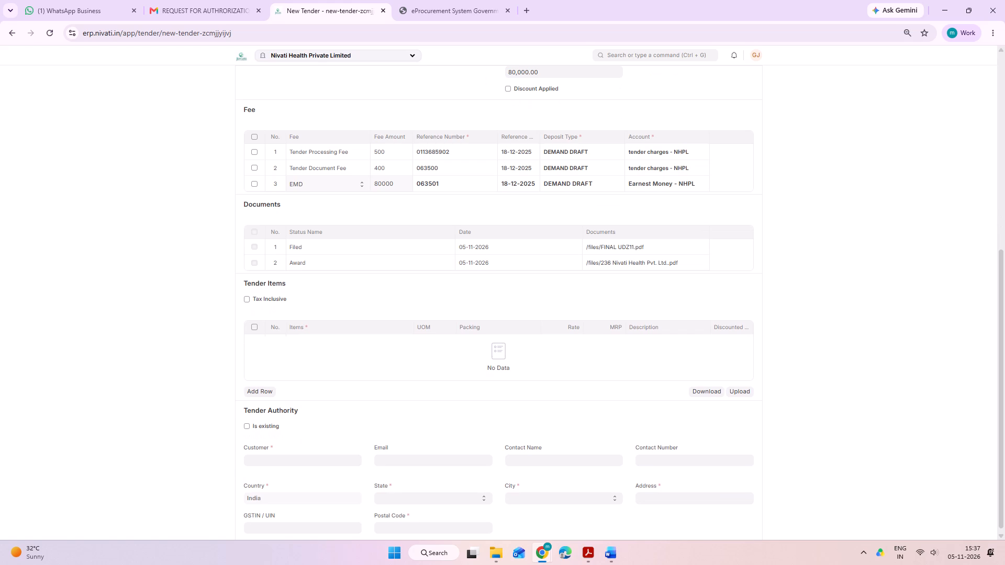
pyautogui.scroll(-2, 365, 343)
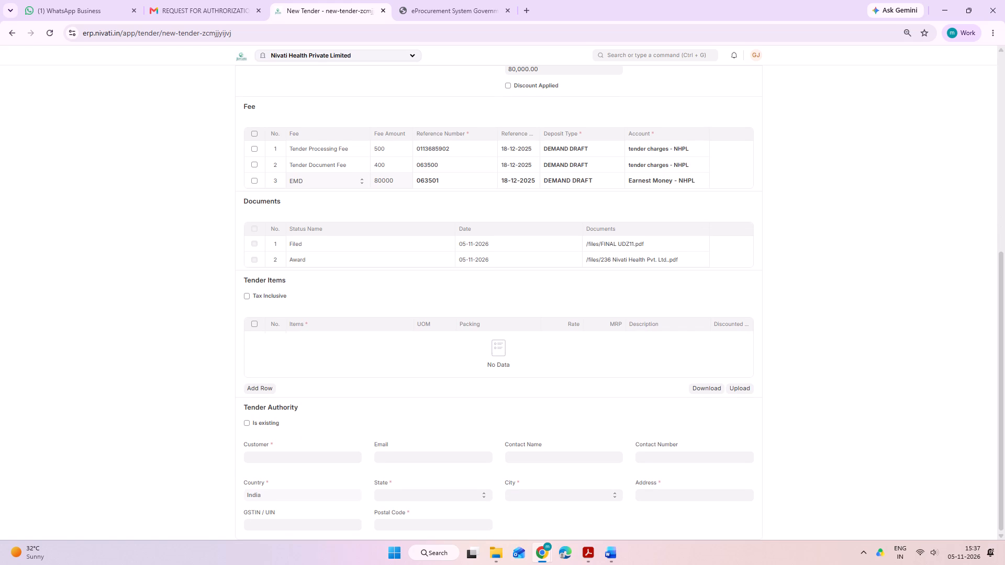
pyautogui.hotkey('alt', 'Tab')
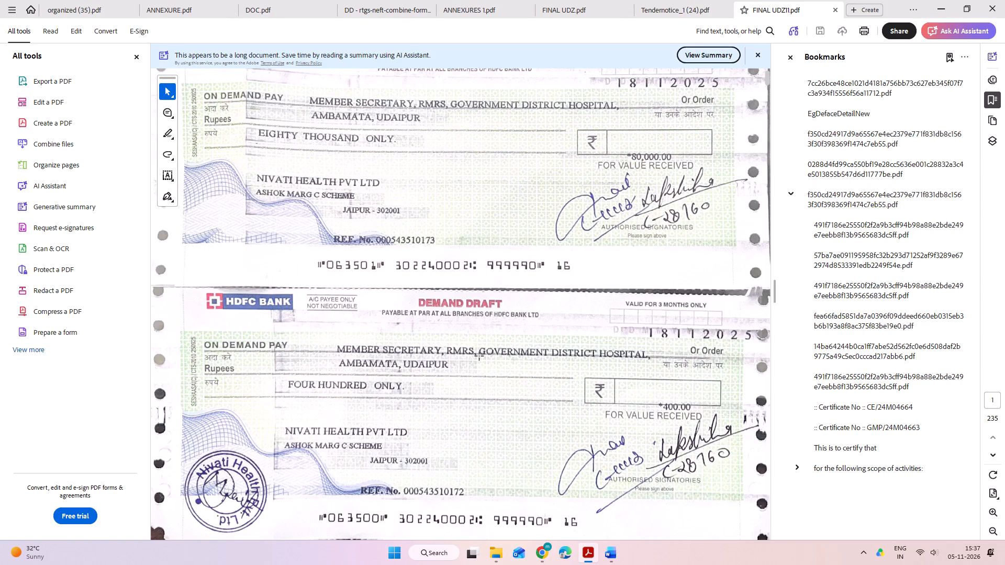
pyautogui.scroll(-4, 479, 356)
pyautogui.scroll(1, 479, 356)
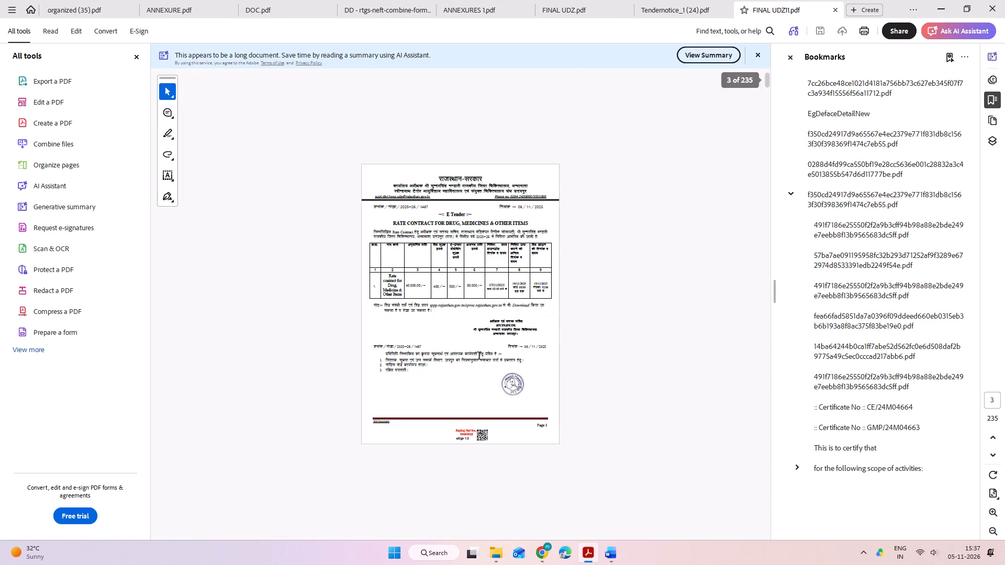
pyautogui.keyDown('ctrl'); pyautogui.scroll(6, 479, 356); pyautogui.keyUp('ctrl')
pyautogui.keyDown('ctrl'); pyautogui.scroll(-2, 479, 356); pyautogui.keyUp('ctrl')
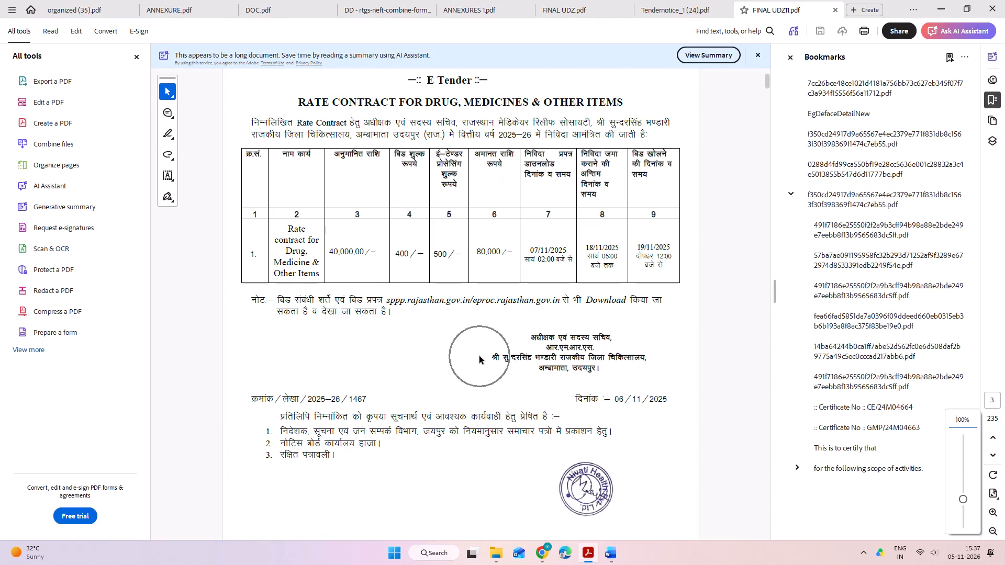
pyautogui.scroll(9, 479, 356)
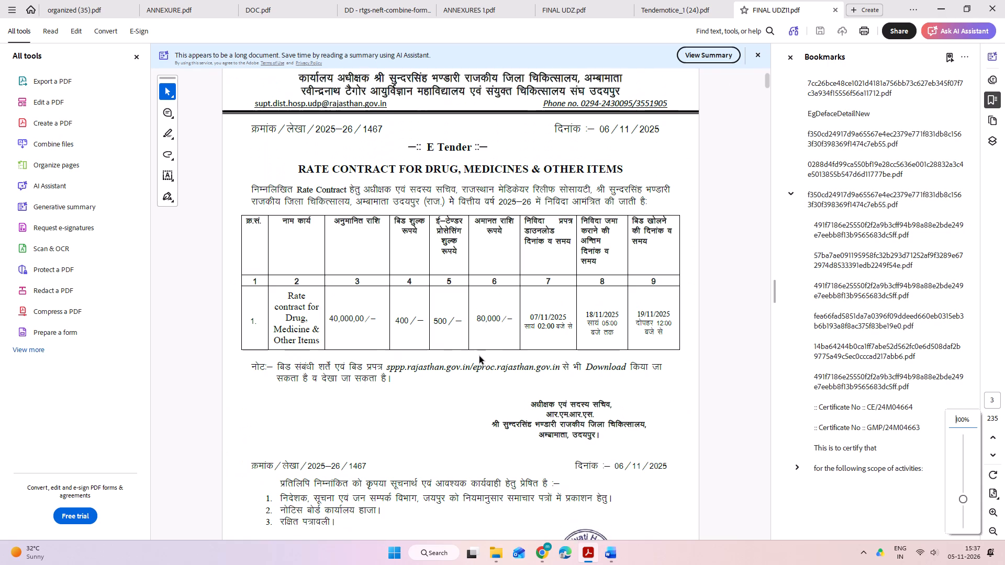
pyautogui.scroll(2, 479, 356)
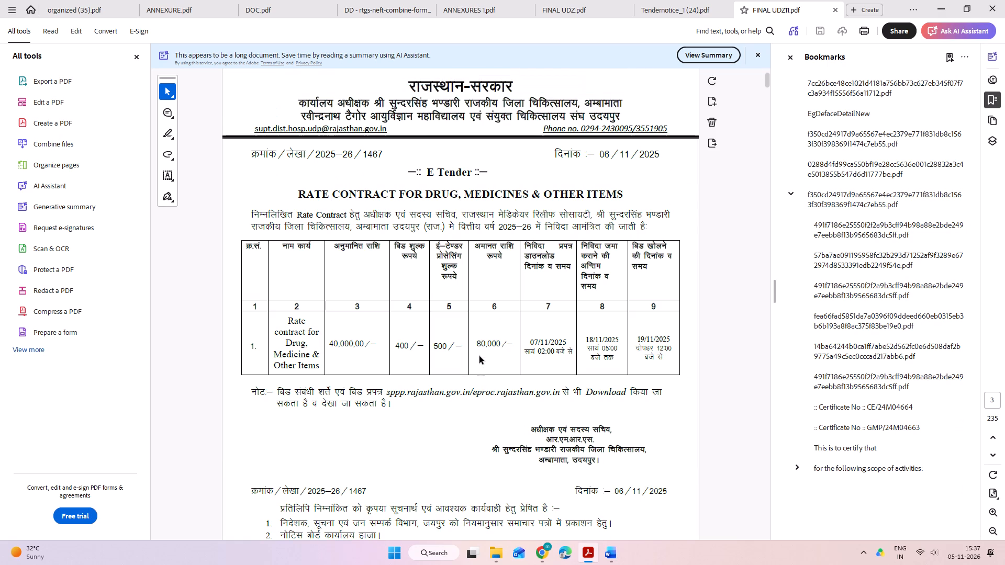
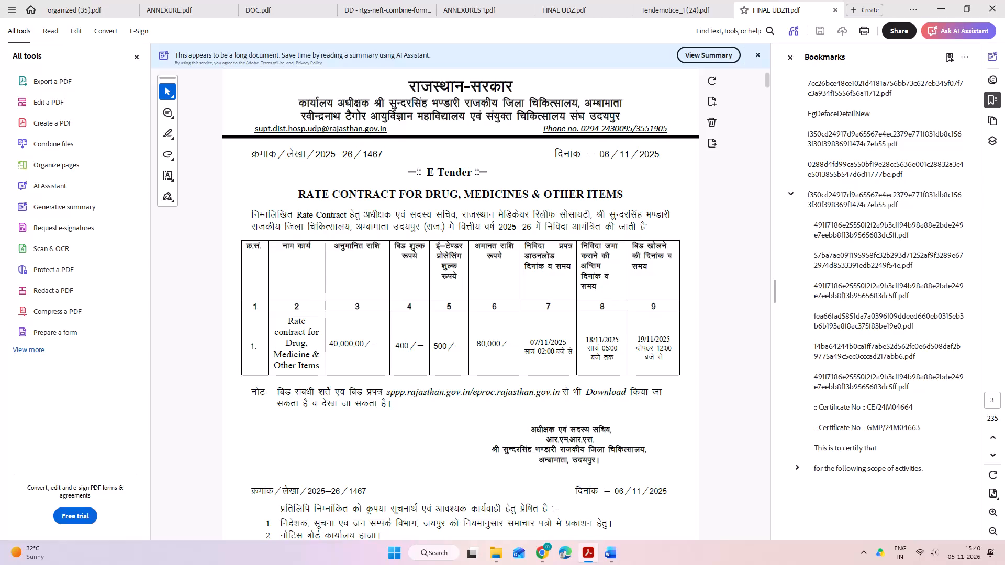
# Copy the office name from the e-Challan in FINAL UDZ11 into the Tender Authority's Customer field: Superintendent, Sh. Sunder Singh Bhandari District Hospital Chandpol Udaipur.
pyautogui.hotkey('alt', 'Tab')
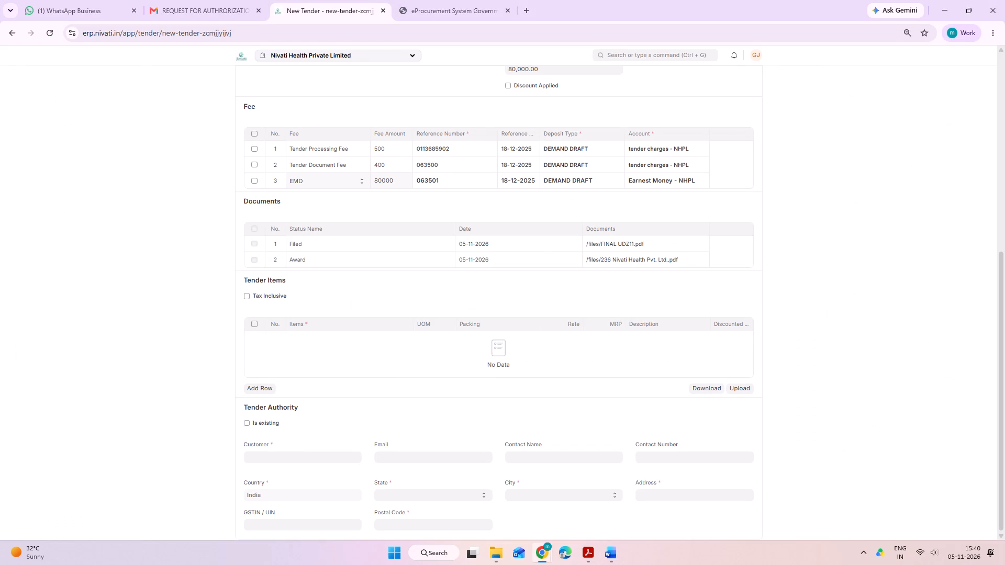
pyautogui.click(815, 204)
pyautogui.scroll(-3, 804, 203)
pyautogui.click(299, 457)
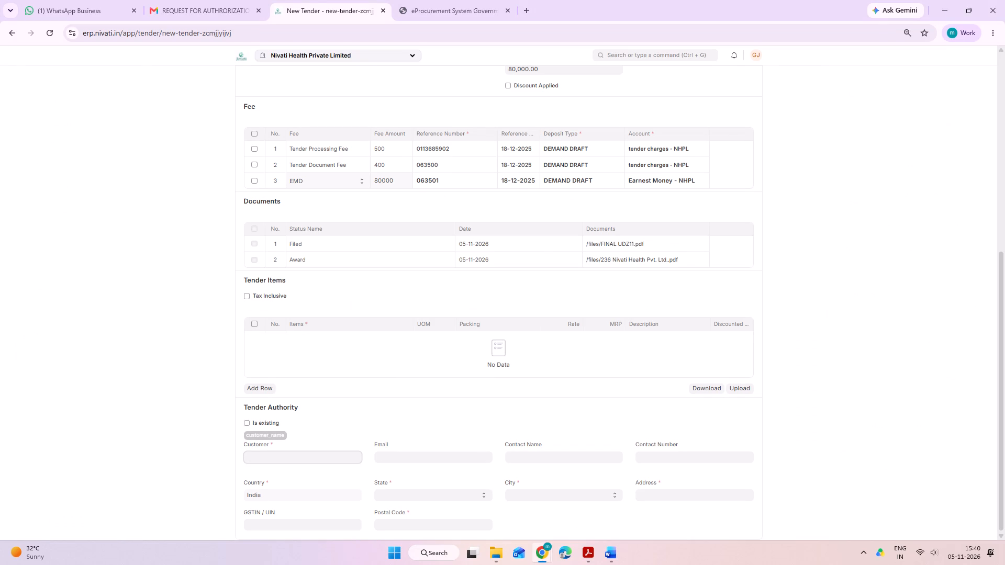
pyautogui.hotkey('alt', 'Tab')
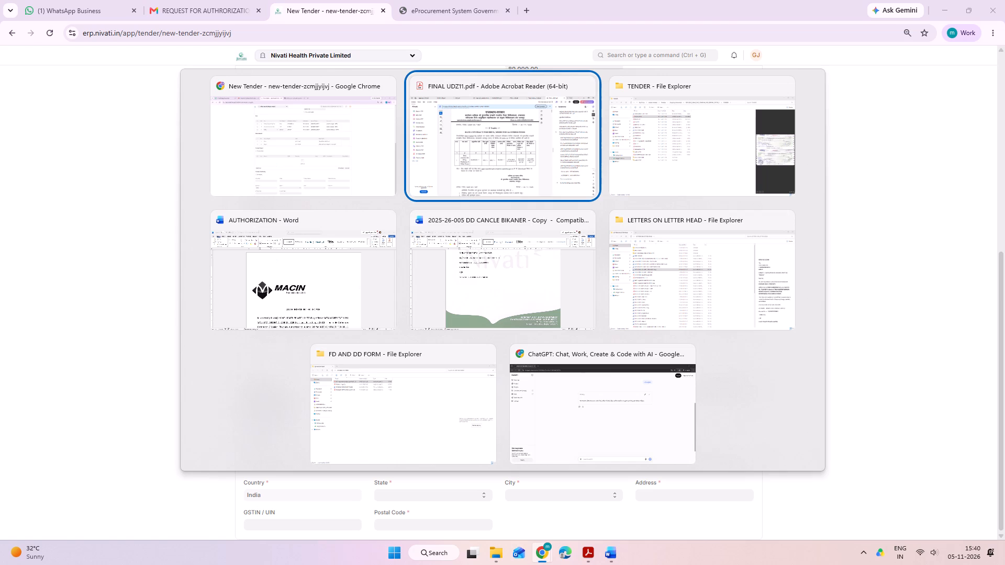
pyautogui.keyDown('alt'); pyautogui.click(442, 157); pyautogui.keyUp('alt')
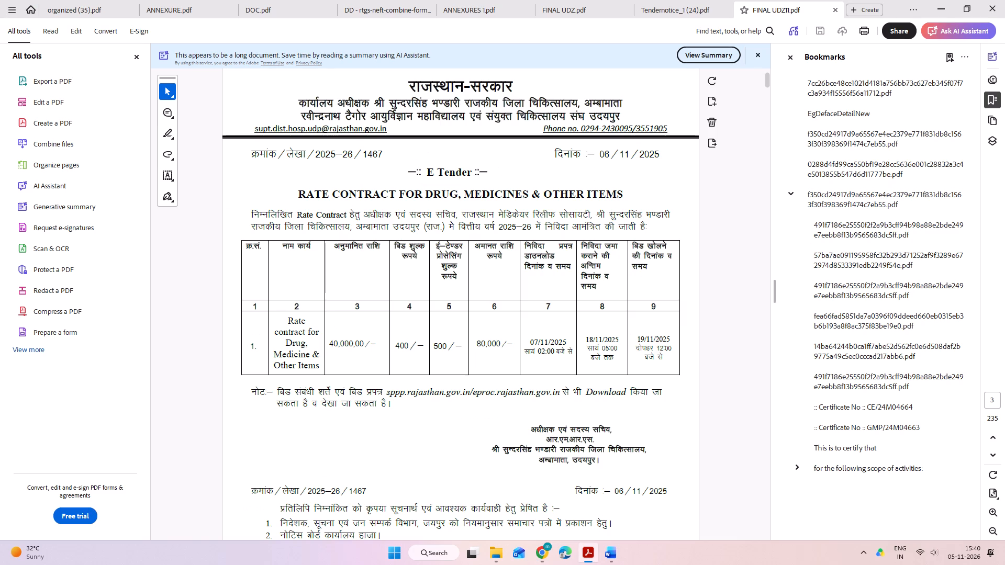
pyautogui.click(719, 194)
pyautogui.press('Home')
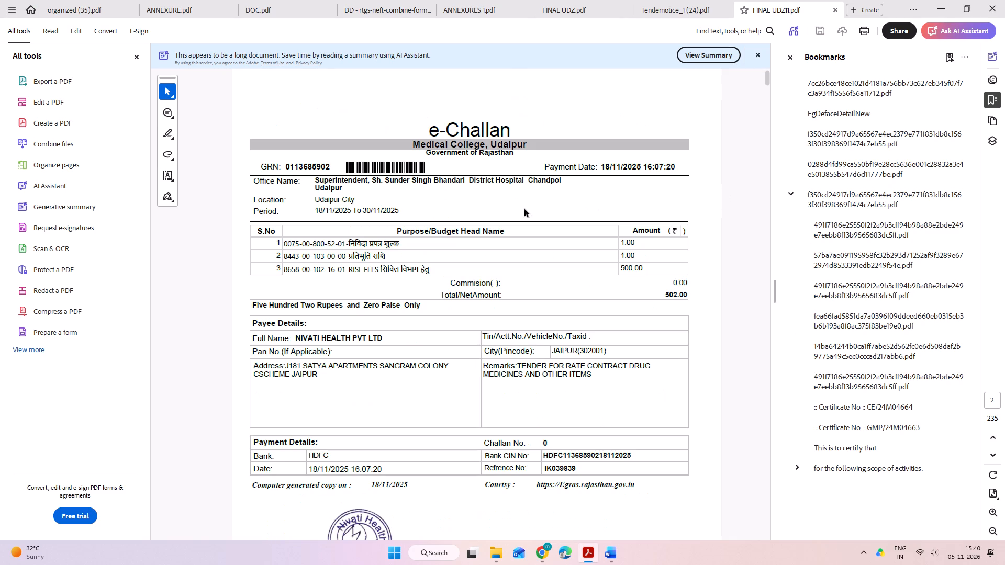
pyautogui.moveTo(312, 181); pyautogui.dragTo(333, 186)
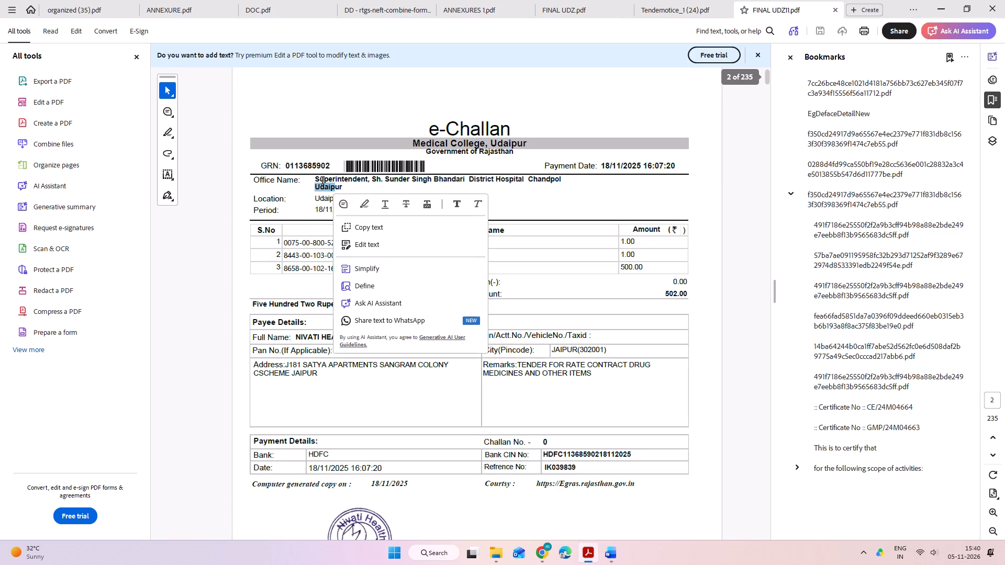
pyautogui.moveTo(311, 178); pyautogui.dragTo(341, 188)
pyautogui.rightClick(341, 188)
pyautogui.click(363, 200)
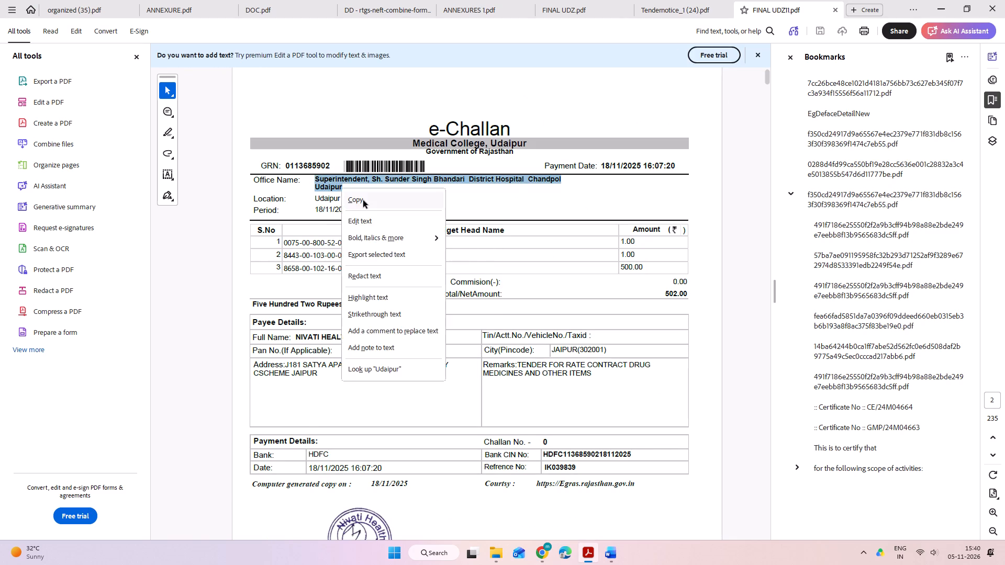
pyautogui.hotkey('alt', 'Tab')
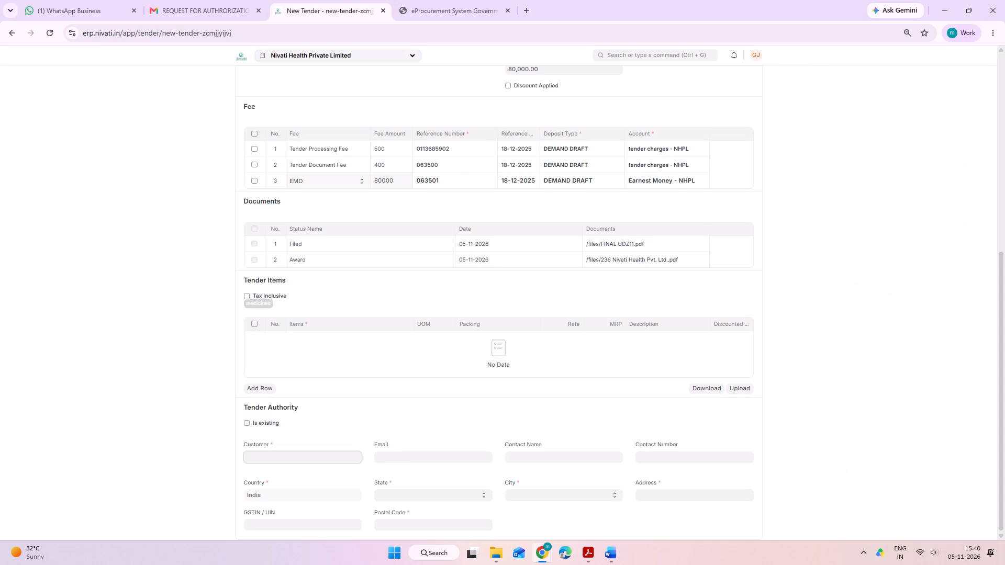
pyautogui.click(294, 459)
pyautogui.hotkey('ctrl', 'v')
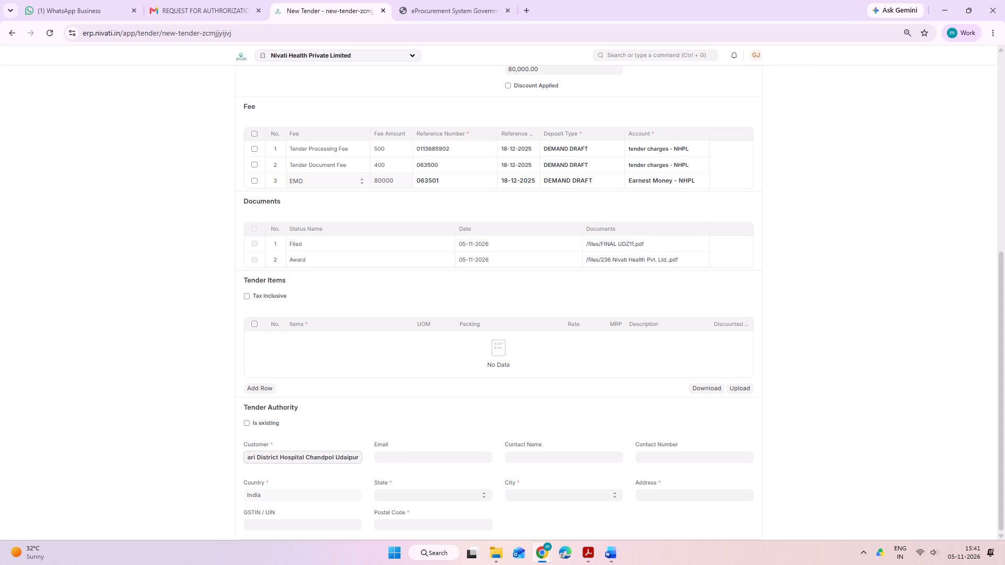
# Set the Tender Authority's state to Rajasthan and select the city where the hospital is located.
pyautogui.click(396, 490)
pyautogui.press('r')
pyautogui.click(401, 483)
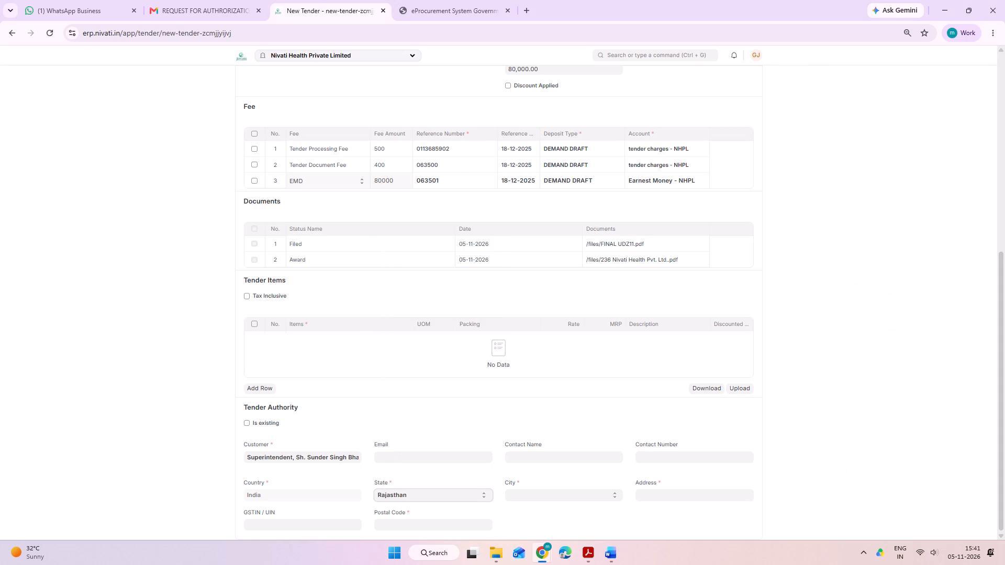
pyautogui.click(521, 493)
pyautogui.click(527, 494)
pyautogui.click(527, 494)
pyautogui.press('u')
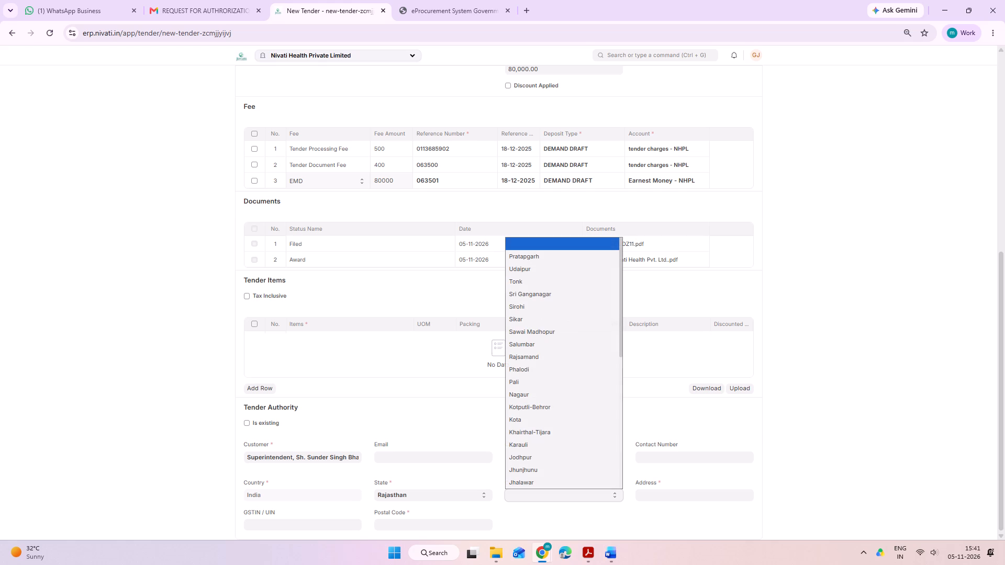
# Set the Tender Authority's city to Udaipur and its address to Superintendent, Sh. Sunder Singh Bhandari District Hospital Chandpol Udaipur.
pyautogui.click(528, 266)
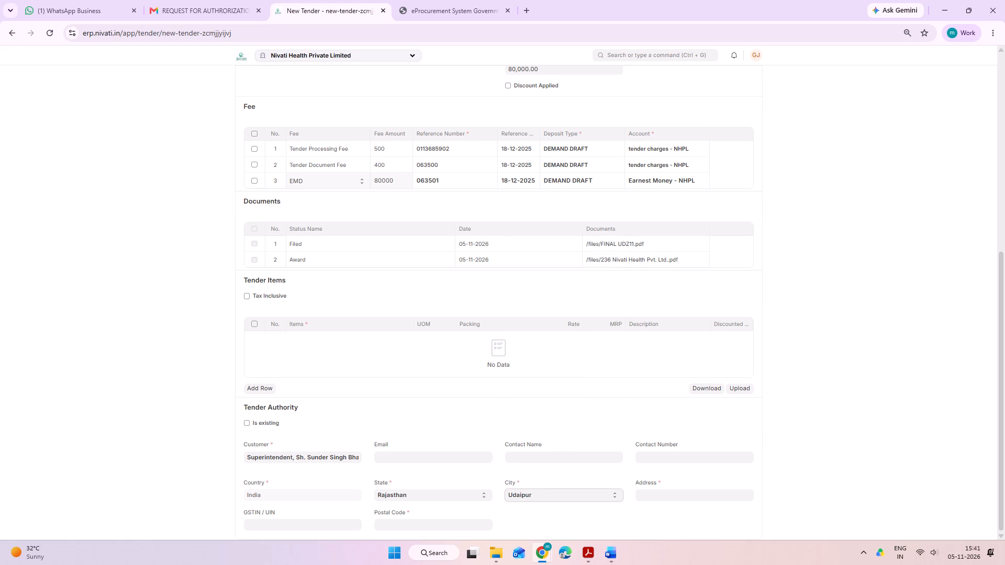
pyautogui.click(689, 490)
pyautogui.hotkey('ctrl', 'v')
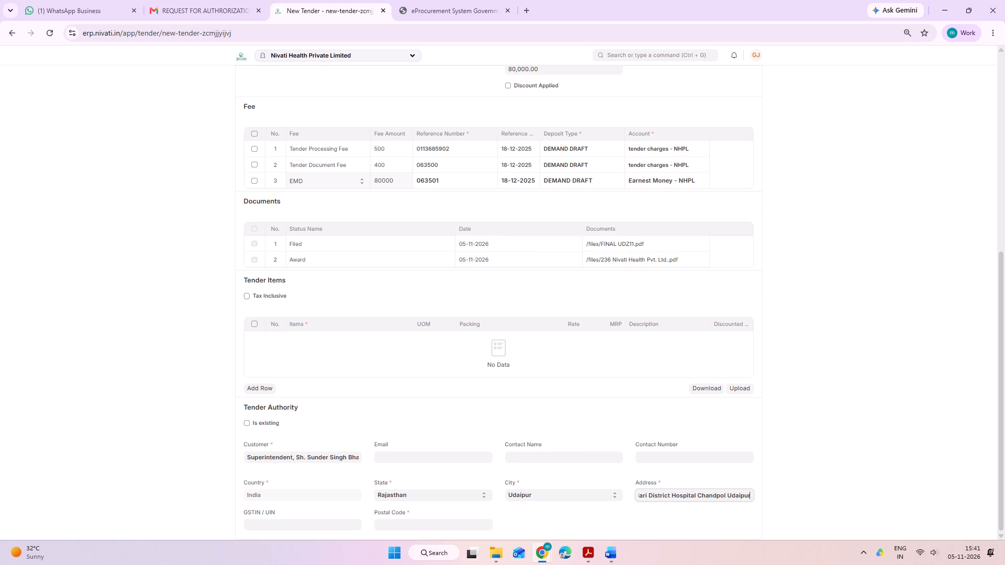
# Search the web for the copied hospital office name in a new tab to find its postal code.
pyautogui.click(528, 8)
pyautogui.click(537, 30)
pyautogui.hotkey('ctrl', 'v')
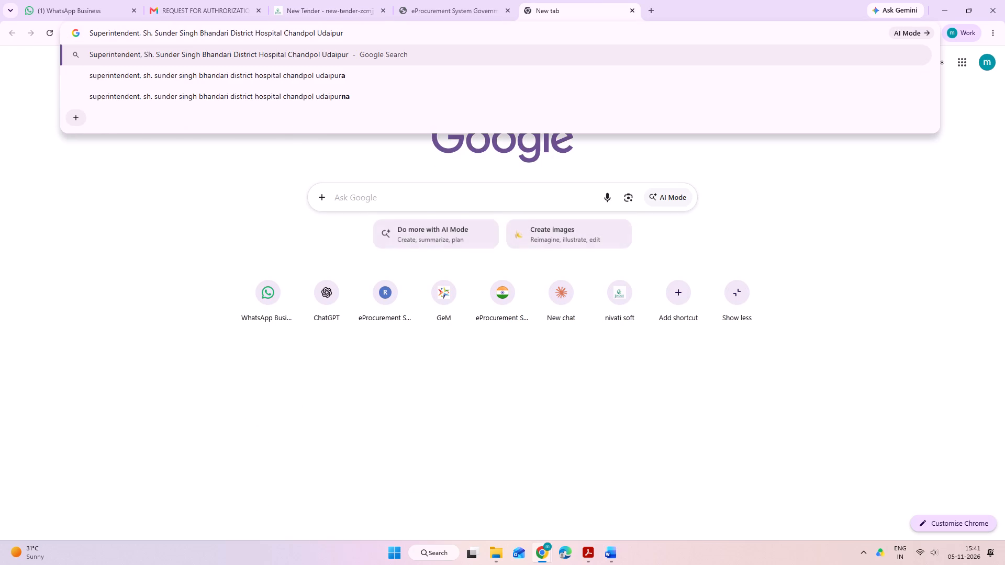
pyautogui.hotkey('shift', 'Return')
pyautogui.hotkey('shift', 'Return')
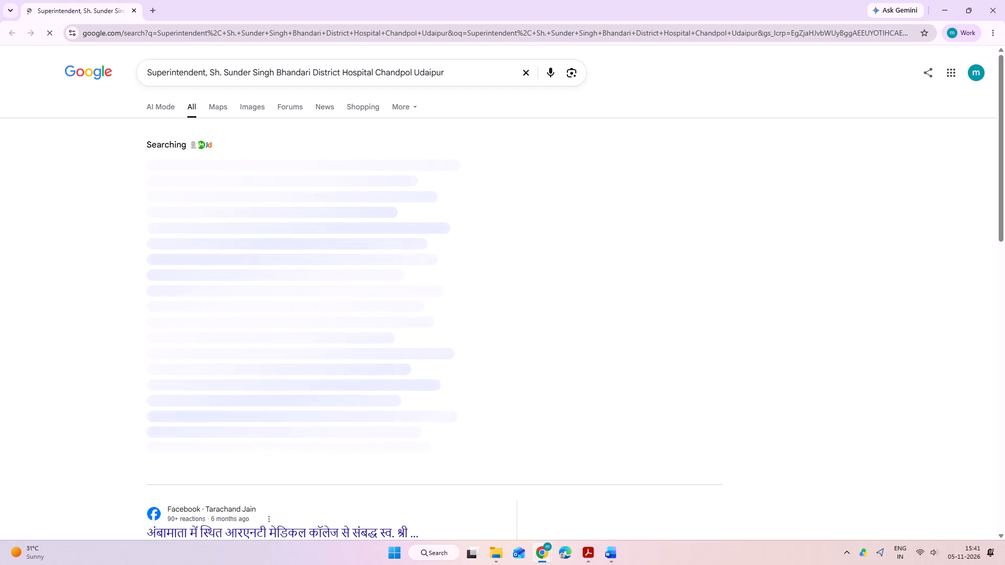
pyautogui.click(474, 69)
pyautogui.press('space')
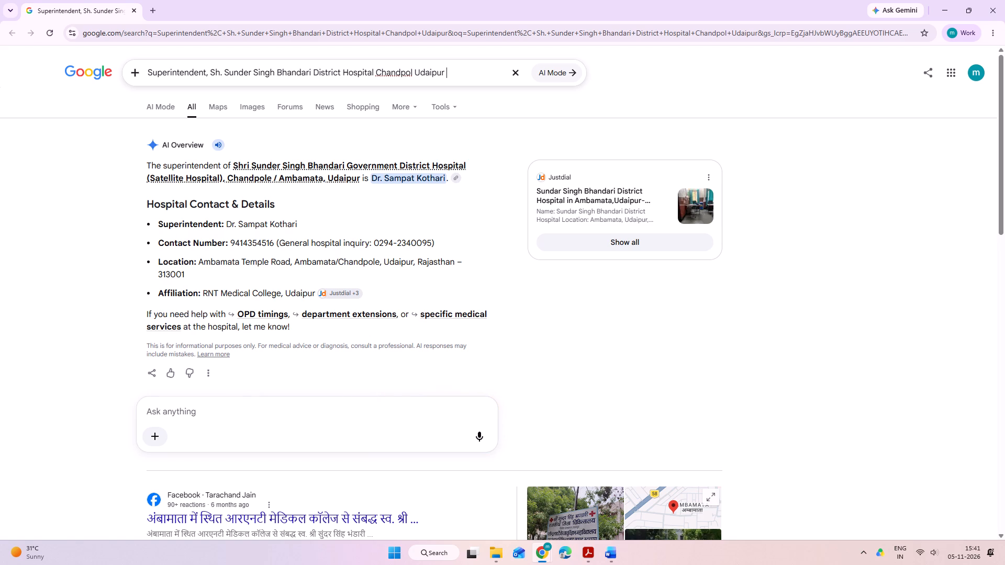
# Return to the new tender form and set the Tender Authority's postal code to 313001.
pyautogui.hotkey('alt', 'Tab')
pyautogui.click(456, 12)
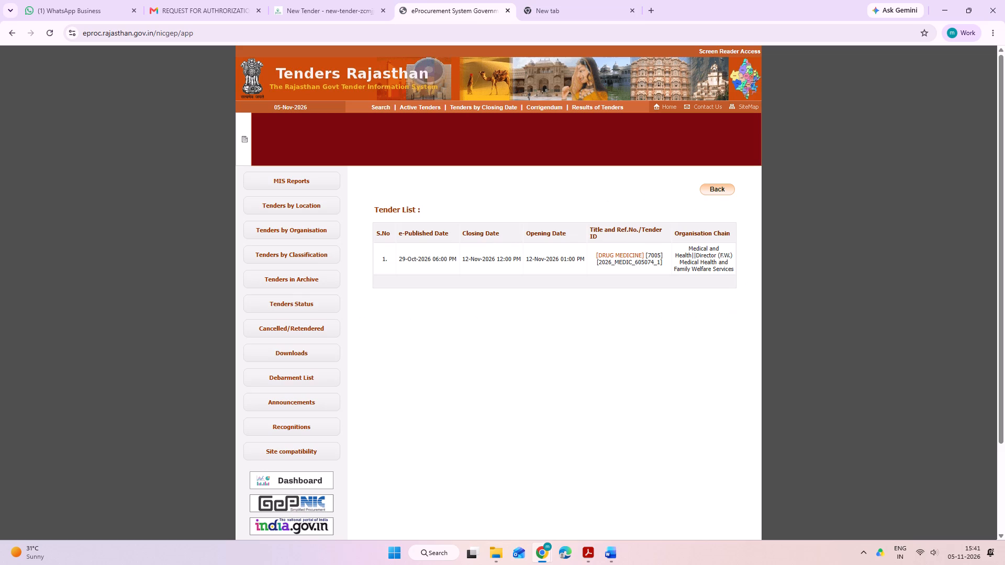
pyautogui.click(331, 3)
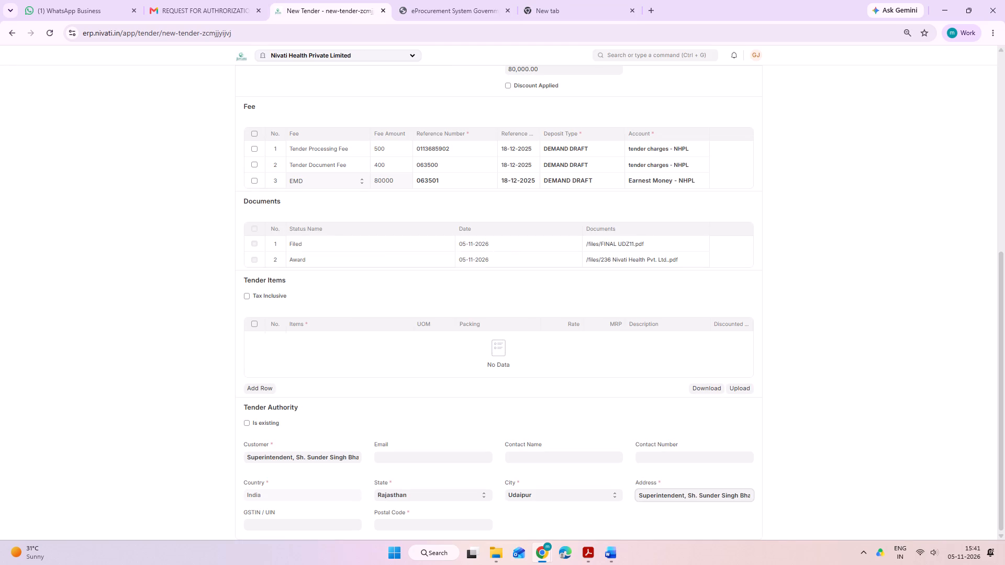
pyautogui.click(443, 528)
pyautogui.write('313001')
pyautogui.click(565, 417)
# Save the new tender record and dismiss the resulting message.
pyautogui.scroll(5, 564, 404)
pyautogui.scroll(5, 639, 340)
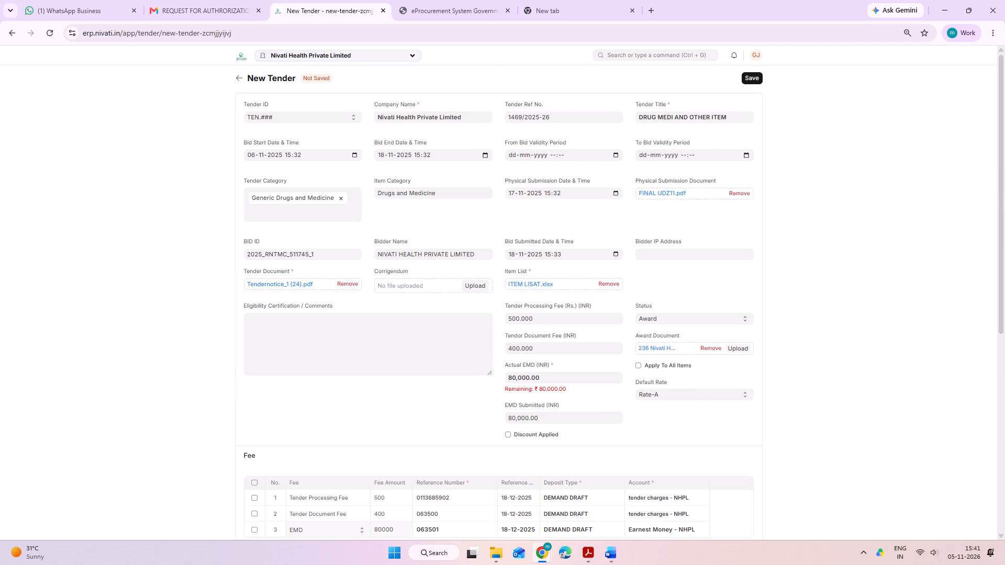
pyautogui.click(748, 80)
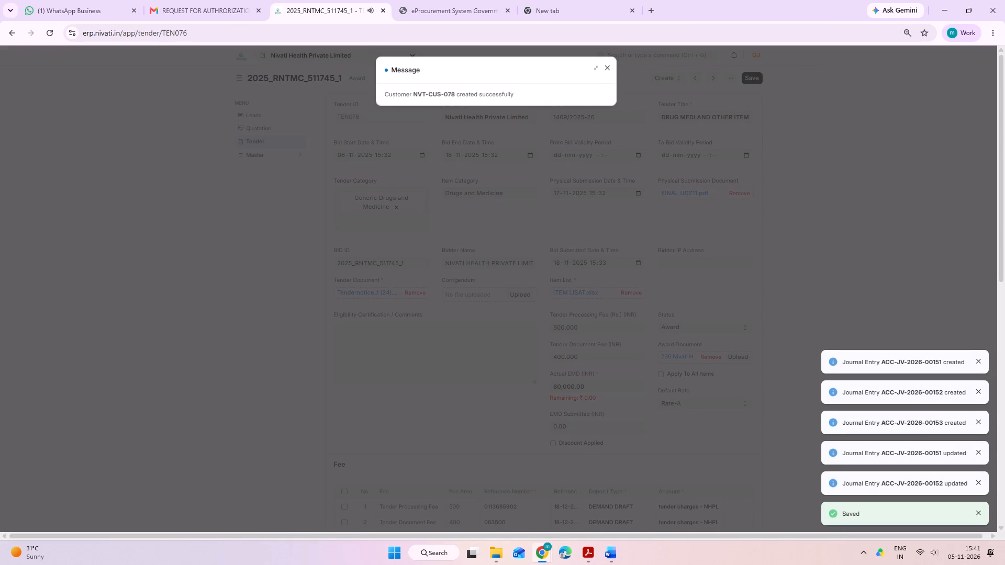
pyautogui.click(608, 67)
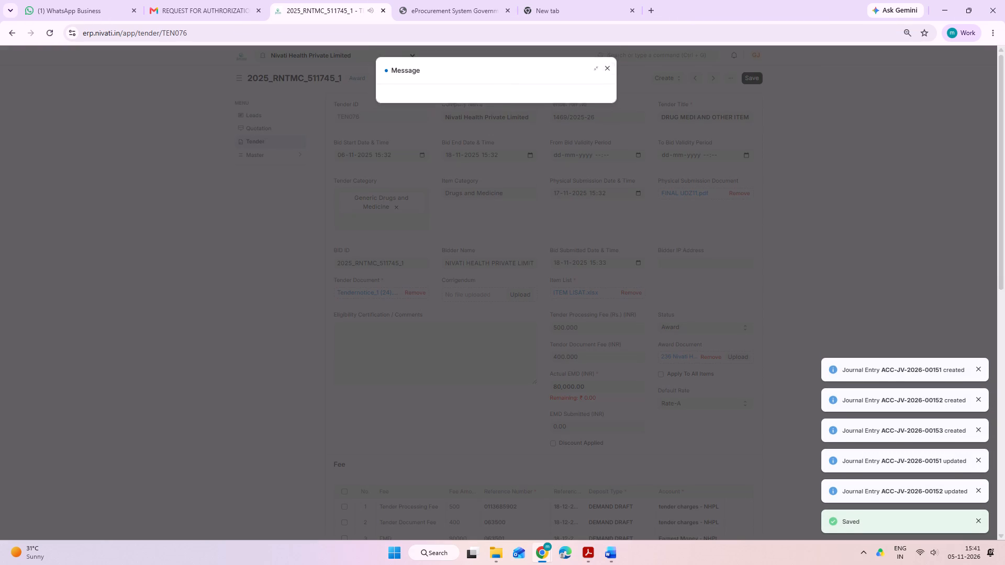
pyautogui.hotkey('alt', 'Tab')
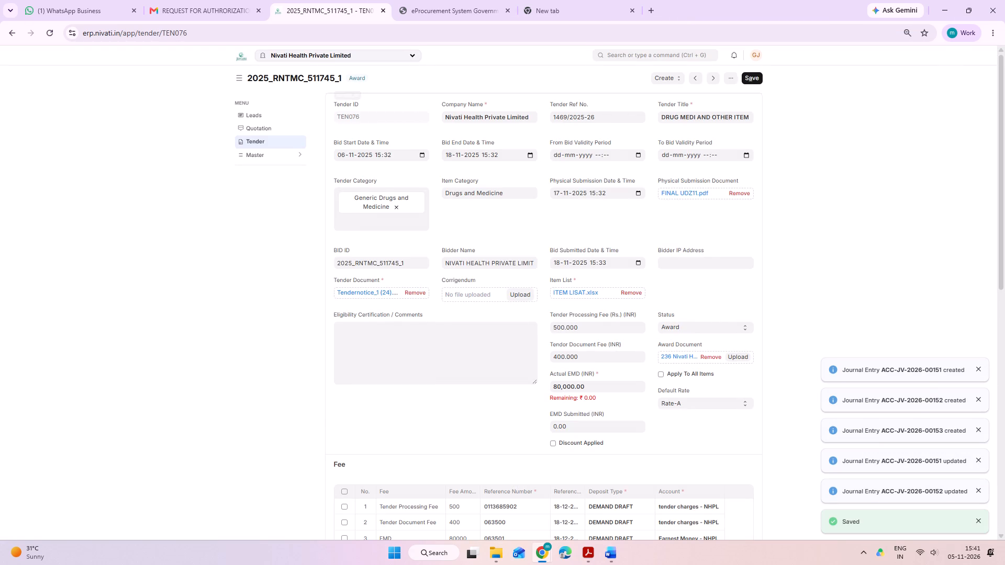
# In Ongoing (Awarded), rename the 18.11.2025_DRUG_RNT_UDAIPUR_2025_RNTMC_511745_1 folder by adding the prefix TEN076 and a space.
pyautogui.hotkey('alt', 'Tab')
pyautogui.hotkey('alt', 'Tab')
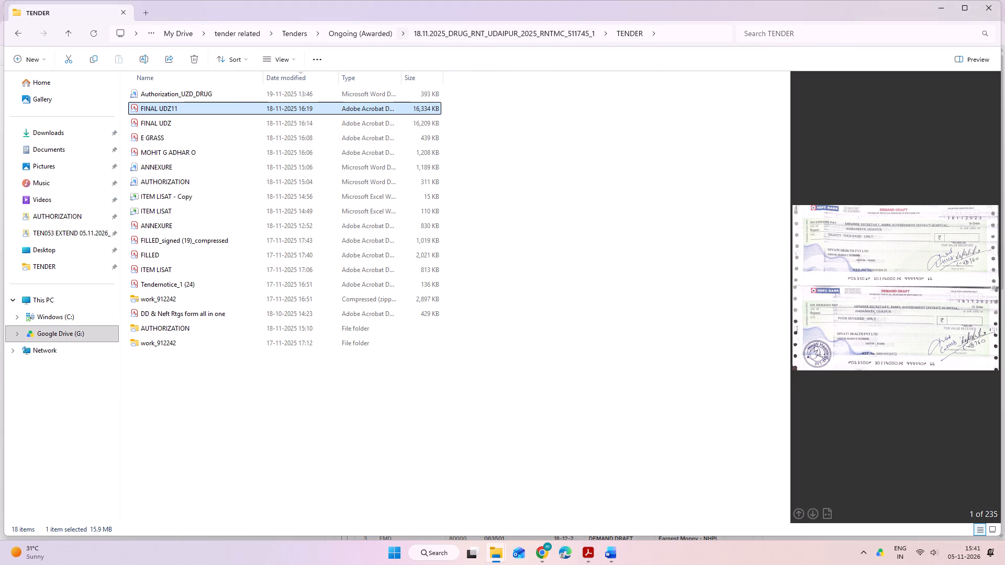
pyautogui.click(374, 34)
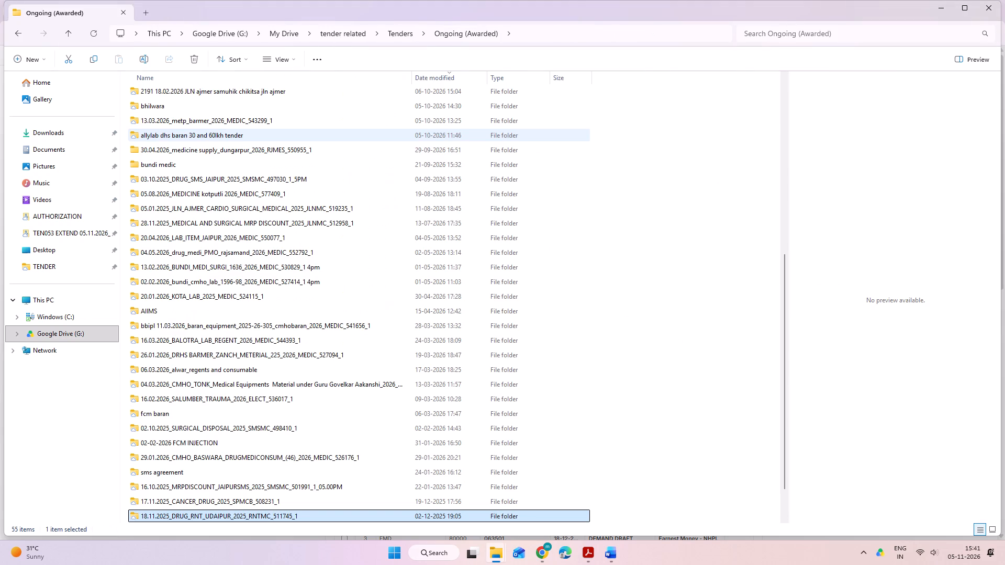
pyautogui.press('F2')
pyautogui.press('Left')
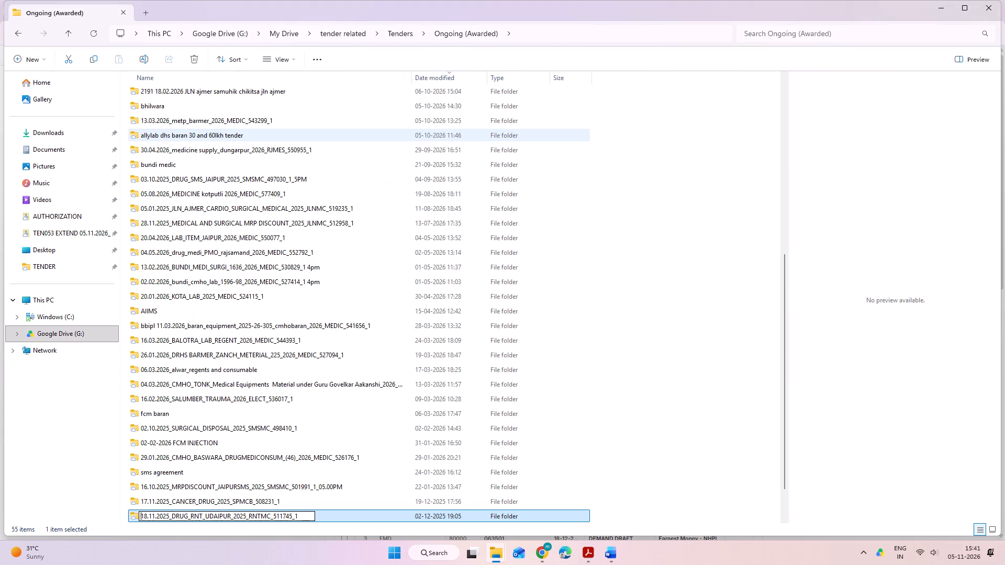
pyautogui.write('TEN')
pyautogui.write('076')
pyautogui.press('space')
pyautogui.click(549, 188)
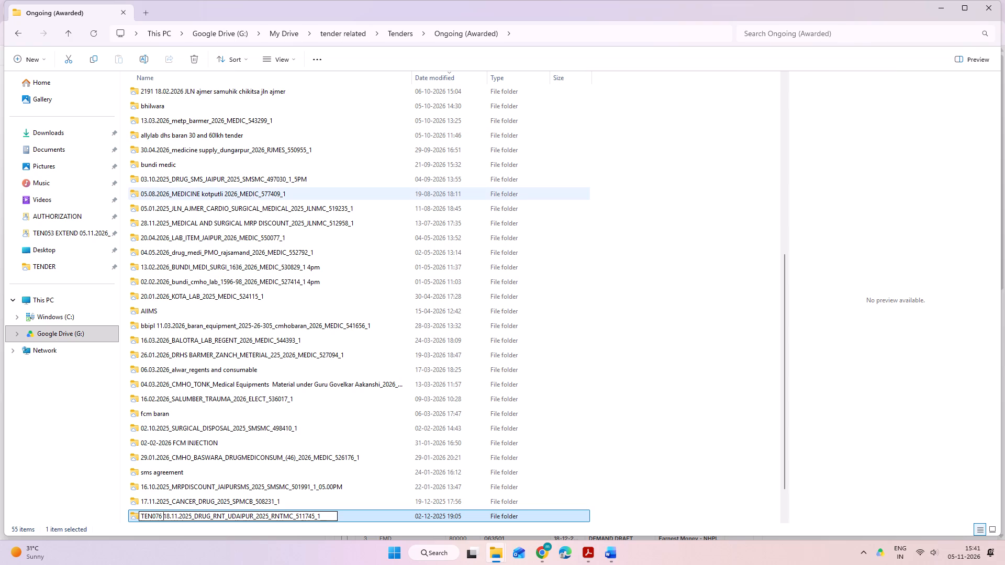
# Open the TENDER subfolder of the 17.11.2025_CANCER_DRUG_2025_SPMCB_508231_1 tender folder.
pyautogui.scroll(-1, 284, 492)
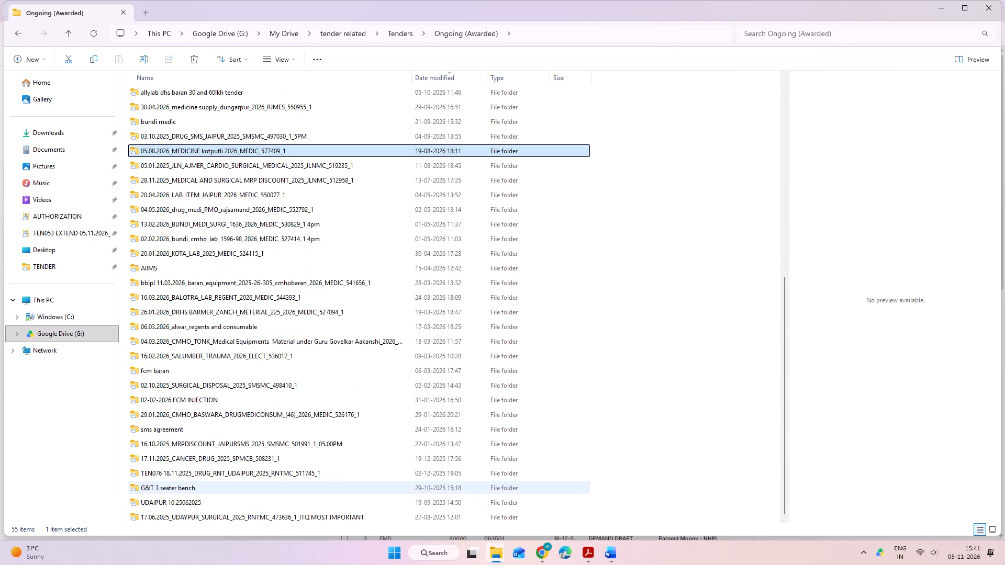
pyautogui.scroll(-1, 277, 480)
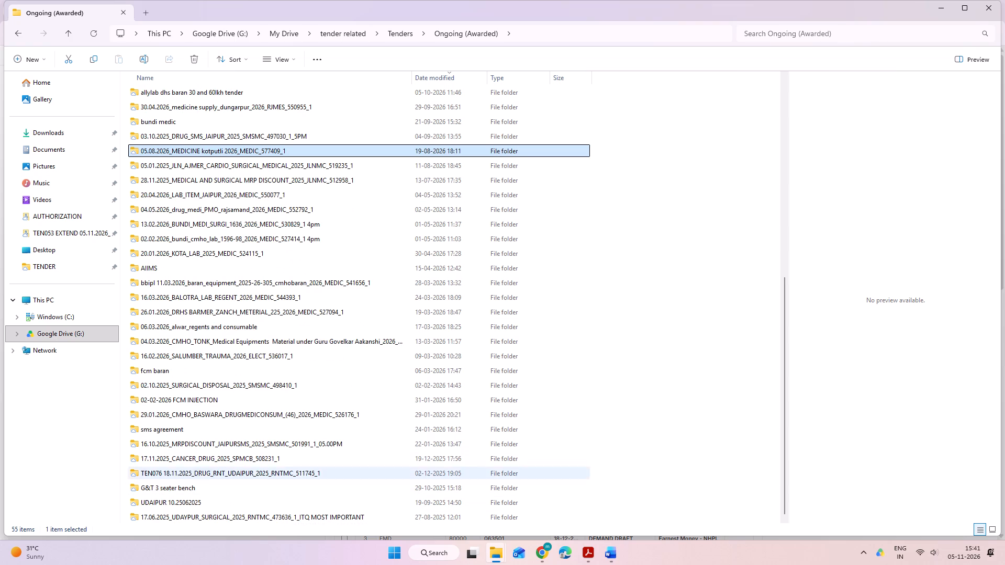
pyautogui.doubleClick(242, 456)
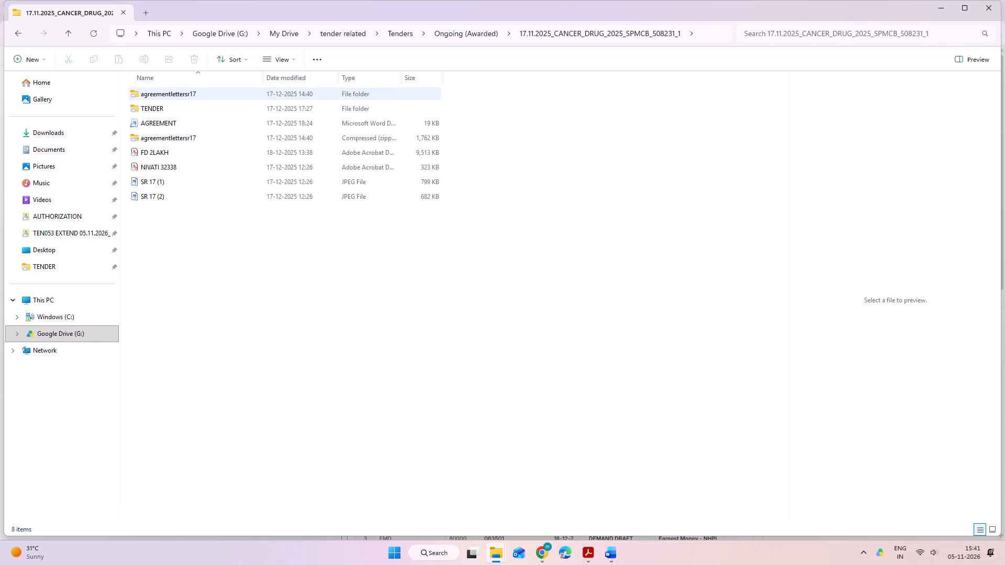
pyautogui.doubleClick(241, 104)
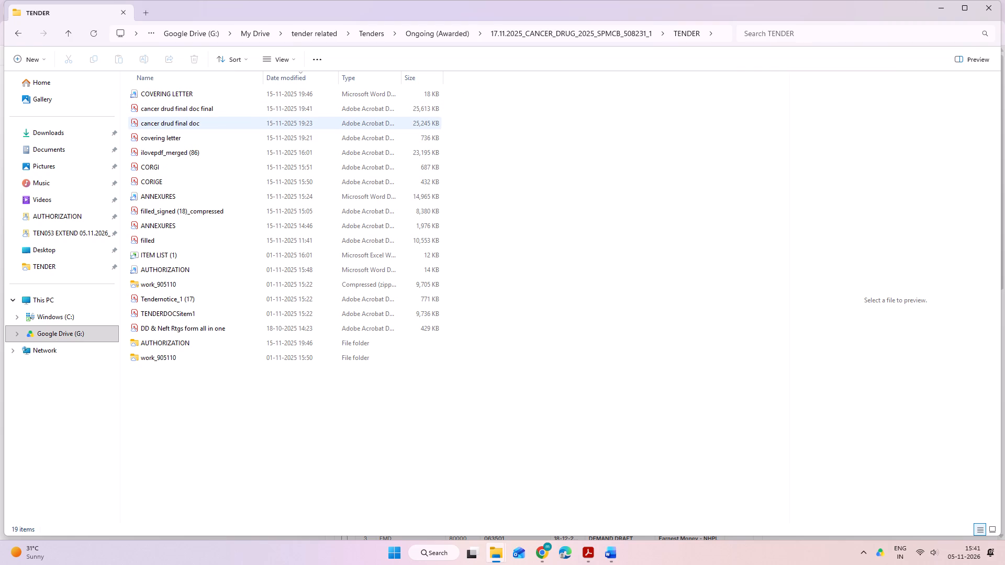
# Copy the bid ID 2025_SPMCB_508231_1 from the cancer drug tender's folder path.
pyautogui.click(725, 34)
pyautogui.click(777, 346)
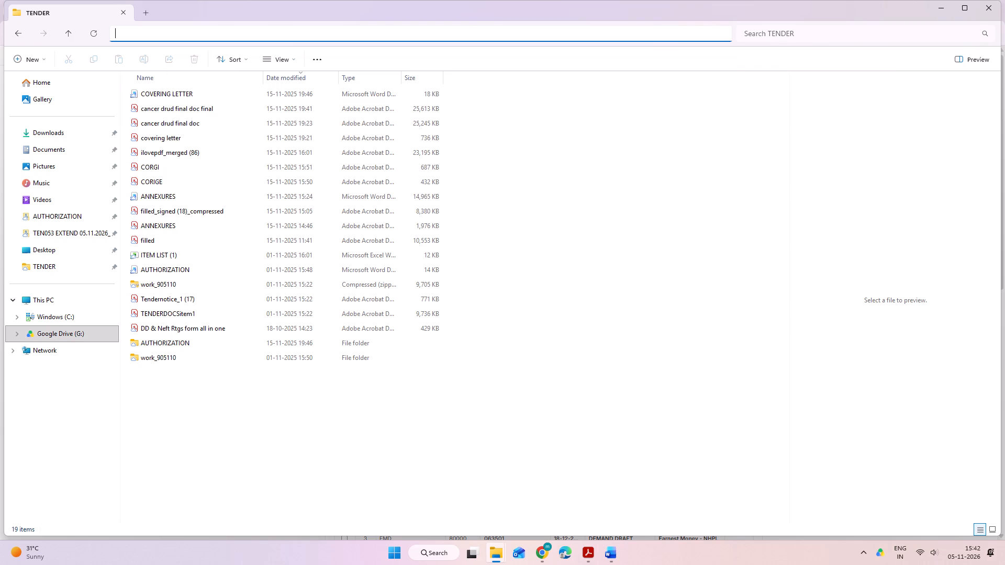
pyautogui.click(727, 29)
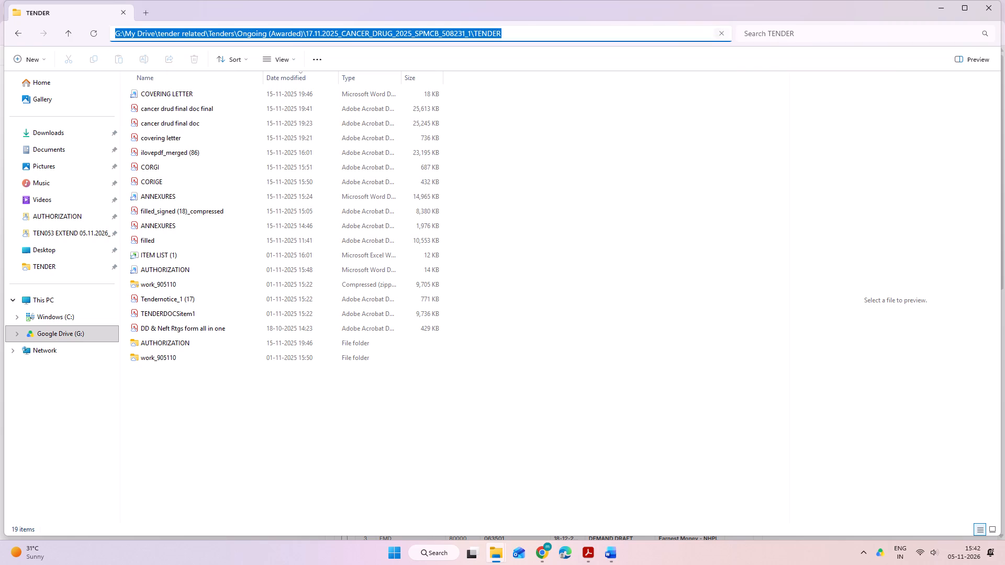
pyautogui.click(555, 36)
pyautogui.click(443, 31)
pyautogui.click(412, 35)
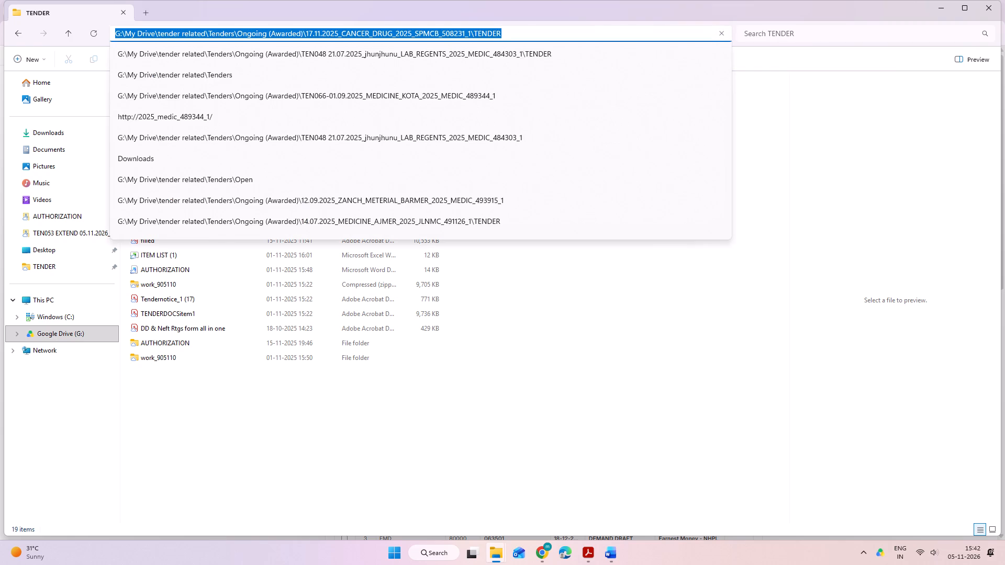
pyautogui.click(403, 31)
pyautogui.tripleClick(504, 33)
pyautogui.click(507, 35)
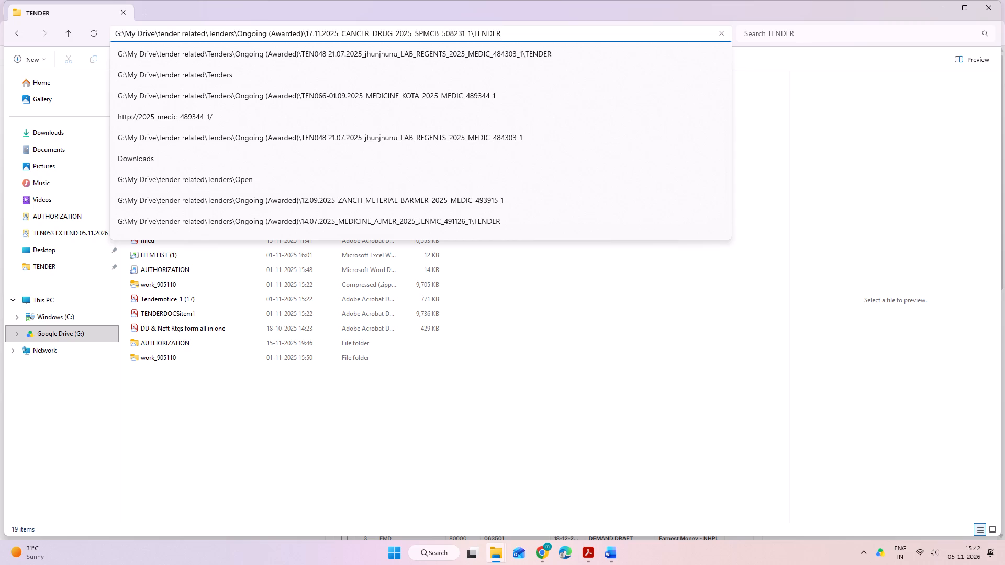
pyautogui.moveTo(397, 33); pyautogui.dragTo(398, 32)
pyautogui.moveTo(398, 32); pyautogui.dragTo(471, 40)
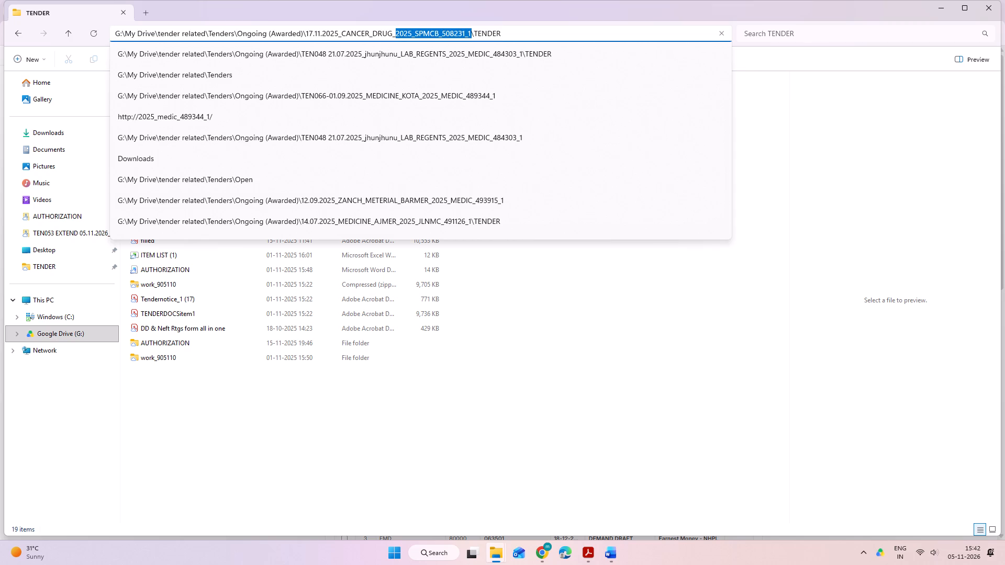
pyautogui.hotkey('ctrl', 'c')
# Return to the ERP tender list in Chrome and start a new tender record.
pyautogui.press('super+Tab')
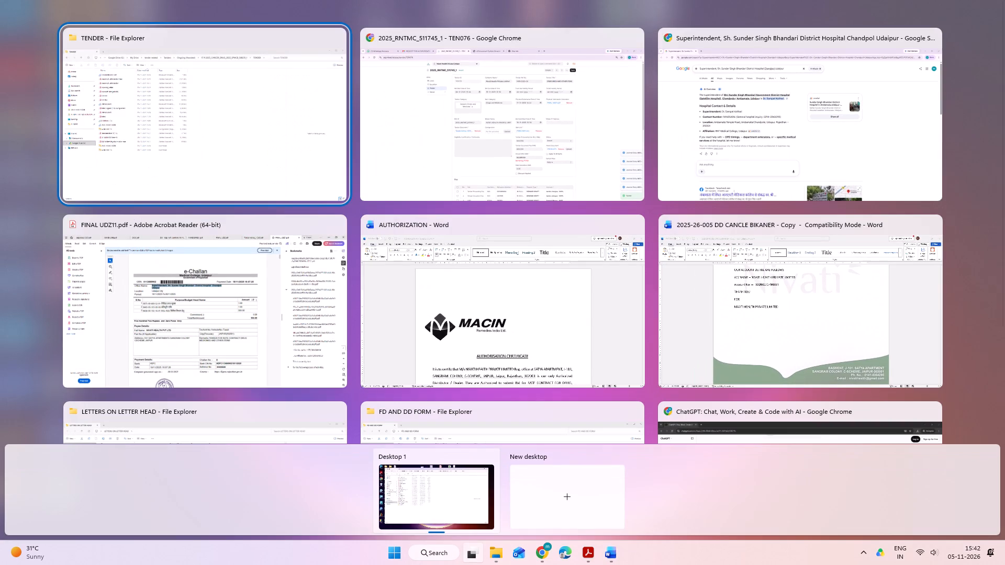
pyautogui.click(527, 84)
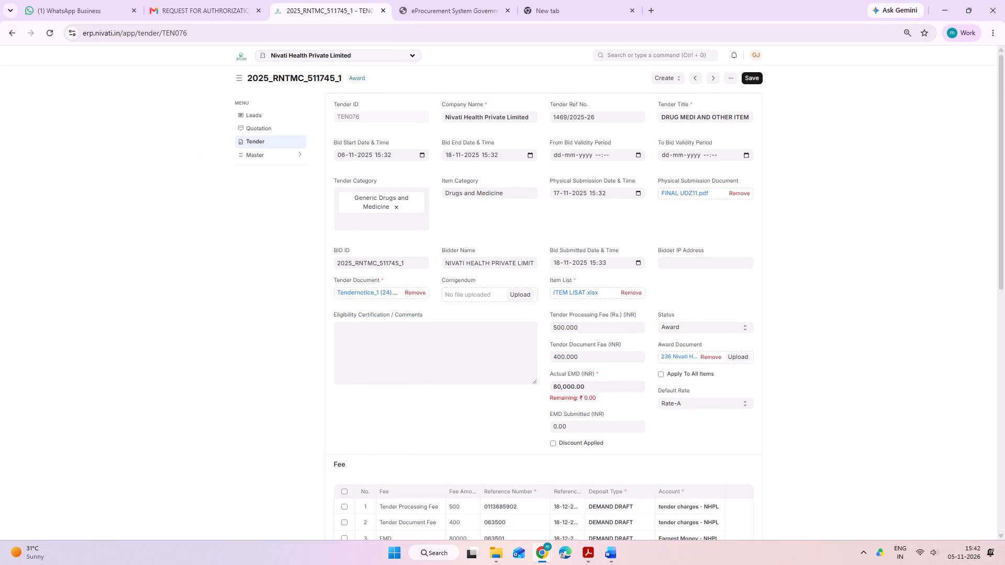
pyautogui.click(19, 32)
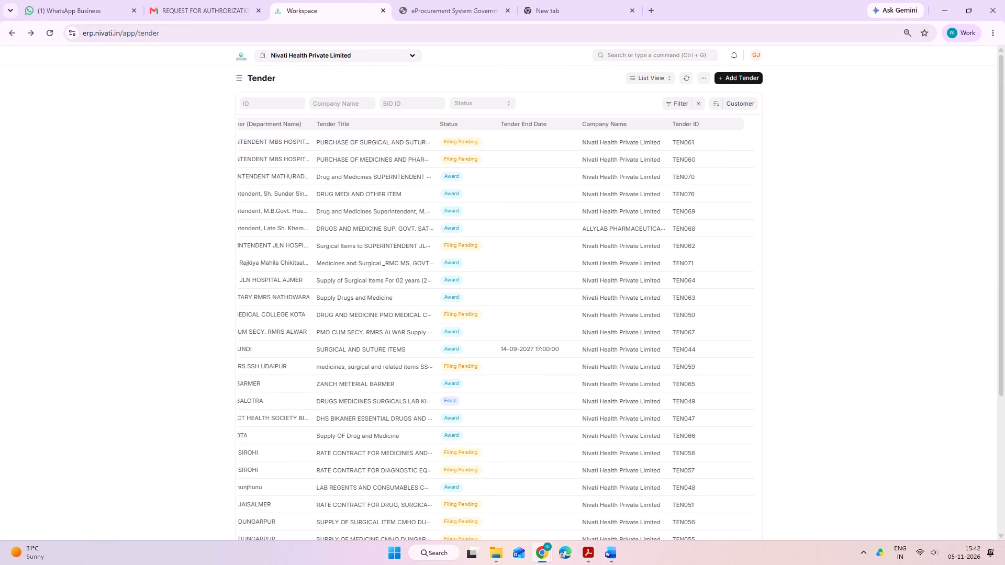
pyautogui.click(734, 83)
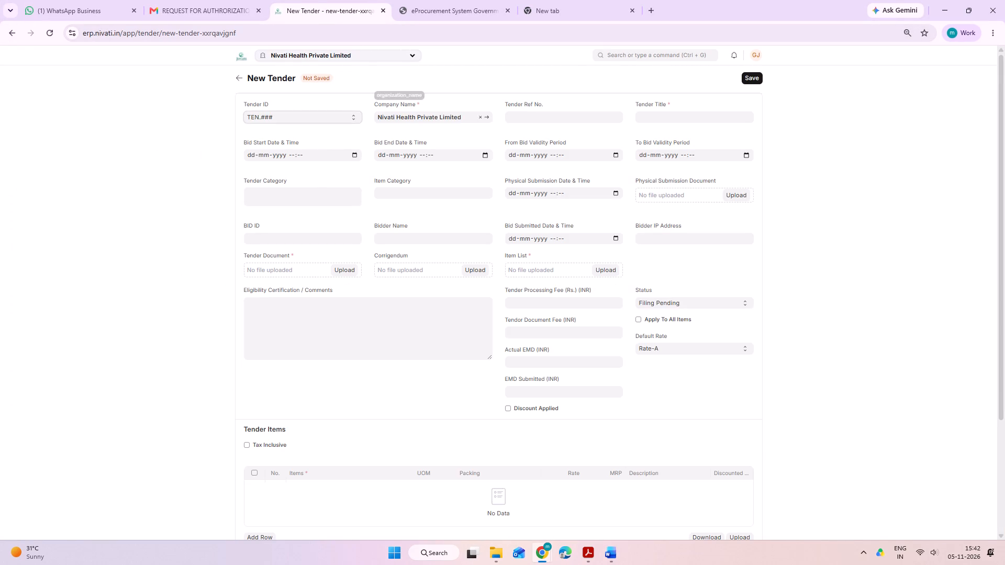
# Preview the AUTHORIZATION document in the cancer drug TENDER folder for the tender's title and reference details.
pyautogui.hotkey('alt', 'Tab')
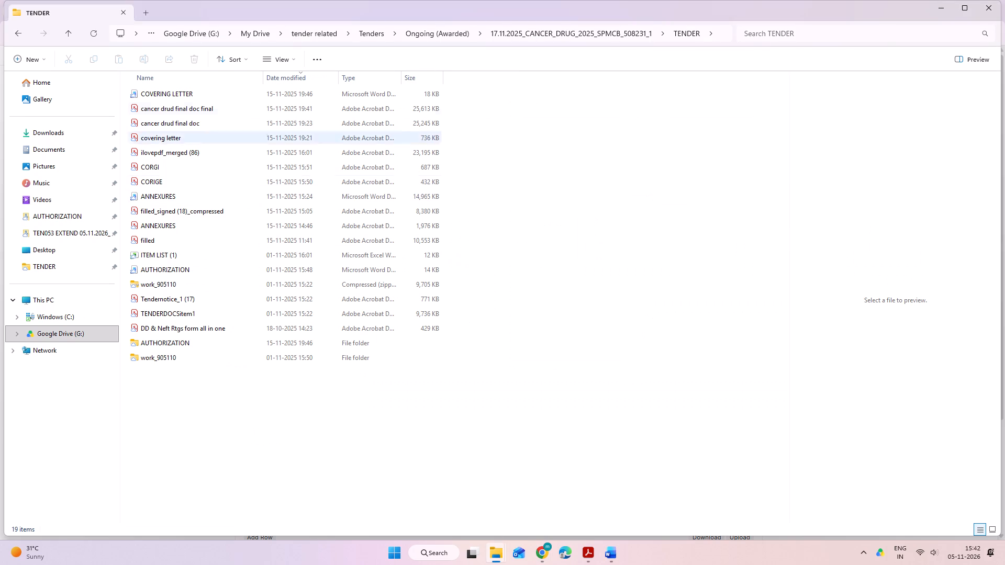
pyautogui.click(202, 265)
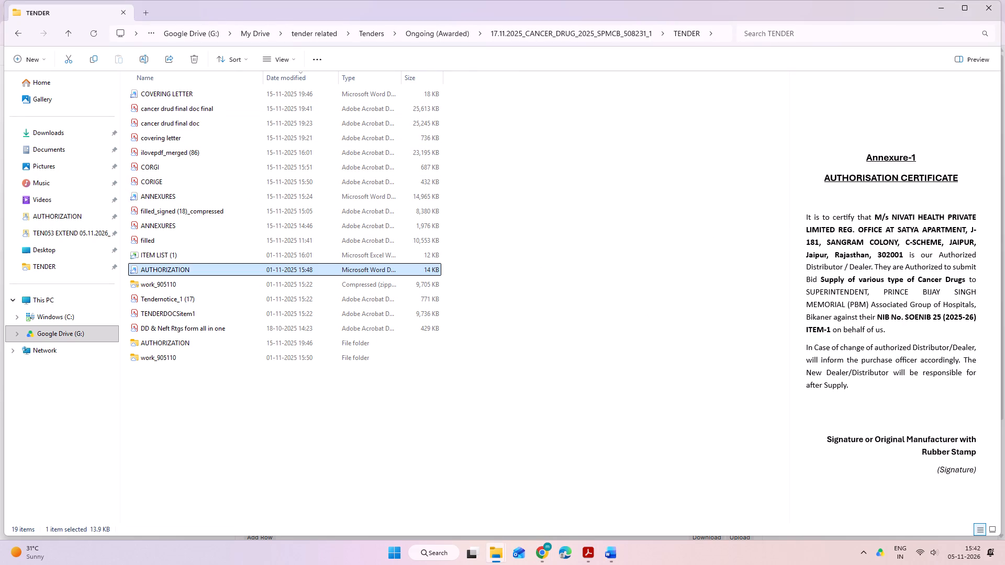
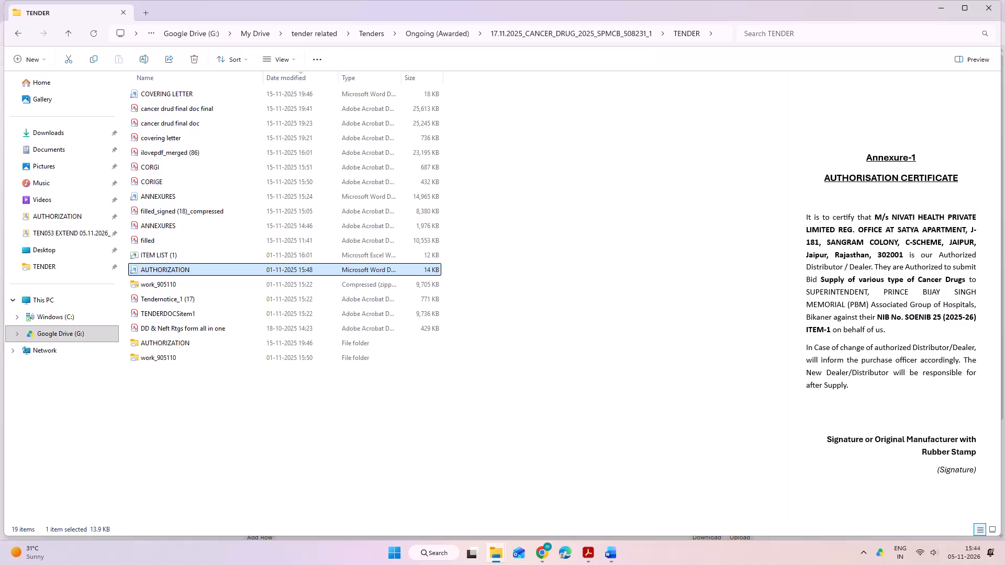
# Switch to the new tender form in Chrome and enter 25/2025-26 as the tender reference number.
pyautogui.hotkey('alt', 'Tab')
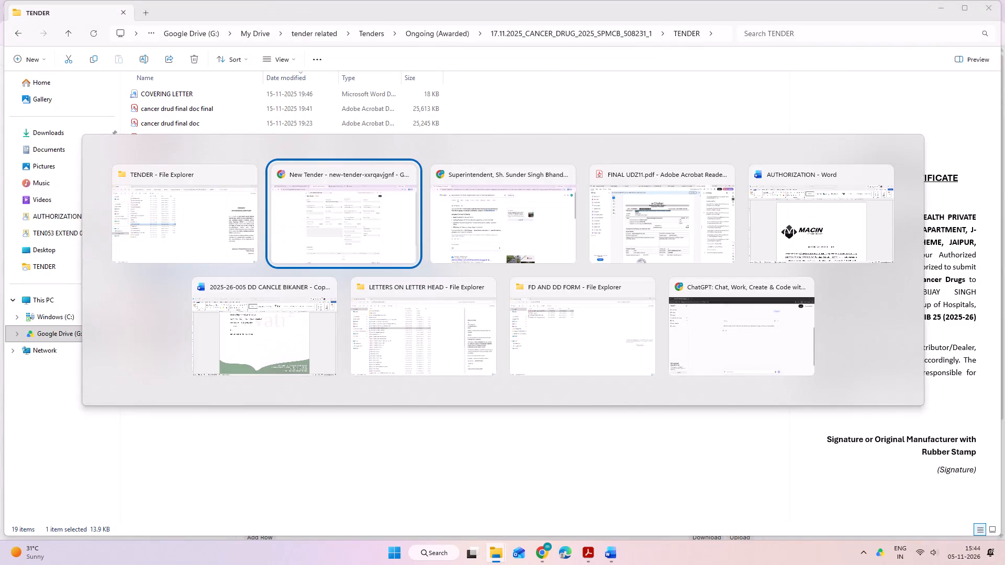
pyautogui.click(567, 121)
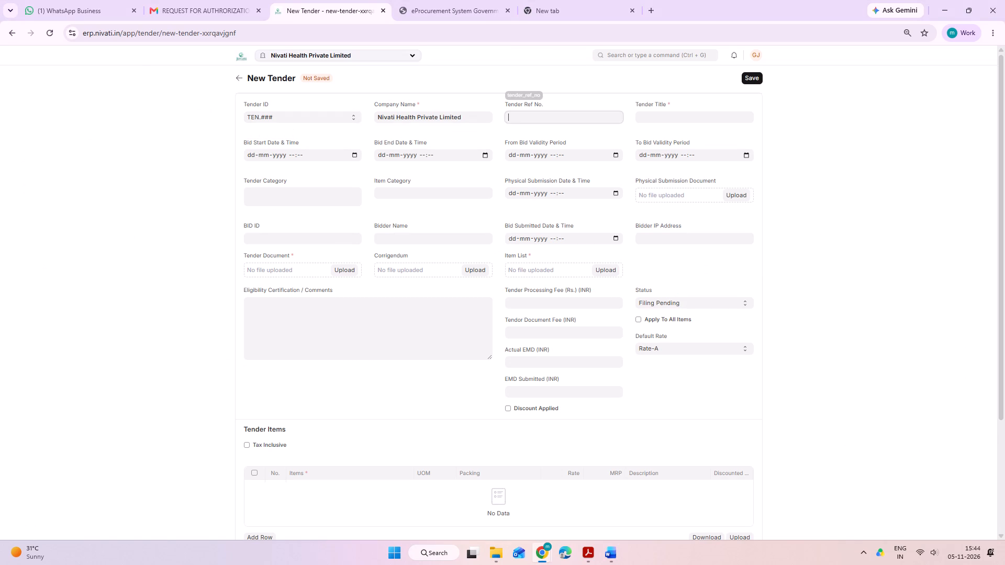
pyautogui.write('25/2025-26')
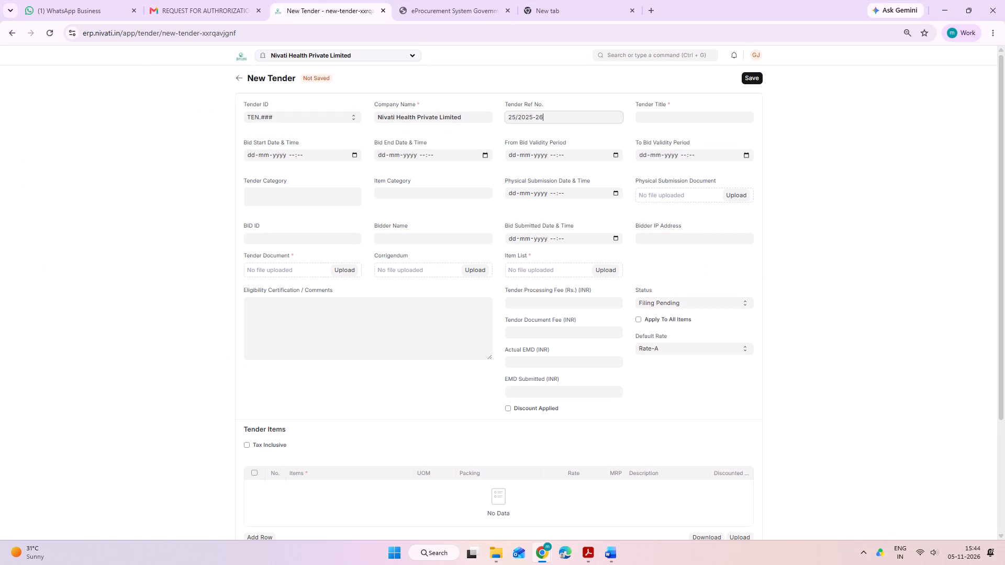
# Copy "Supply of various type of Cancer Drugs" from the AUTHORIZATION document preview into the new record's tender title.
pyautogui.click(700, 123)
pyautogui.hotkey('alt', 'Tab')
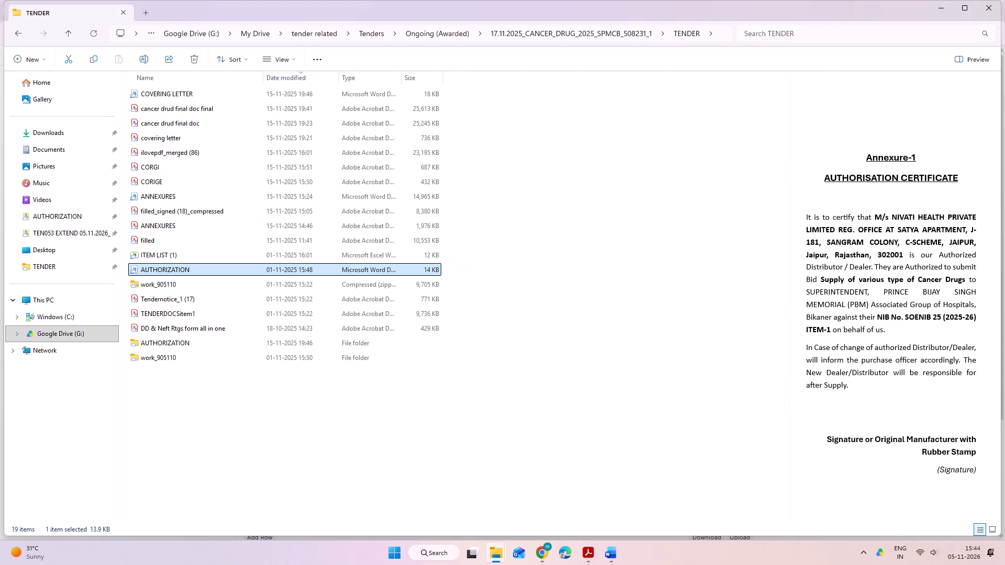
pyautogui.moveTo(820, 281); pyautogui.dragTo(821, 281)
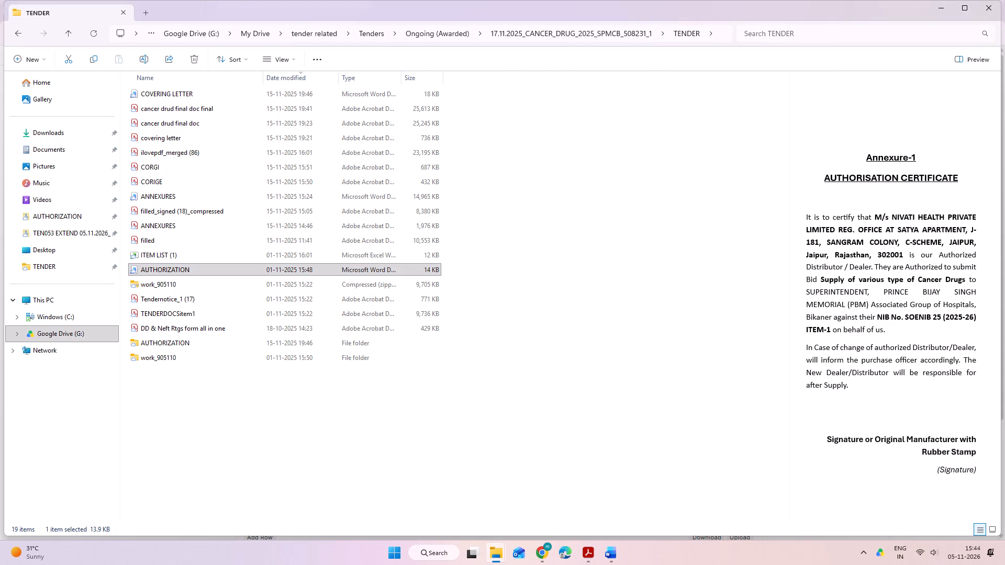
pyautogui.moveTo(821, 281); pyautogui.dragTo(954, 282)
pyautogui.hotkey('ctrl', 'c')
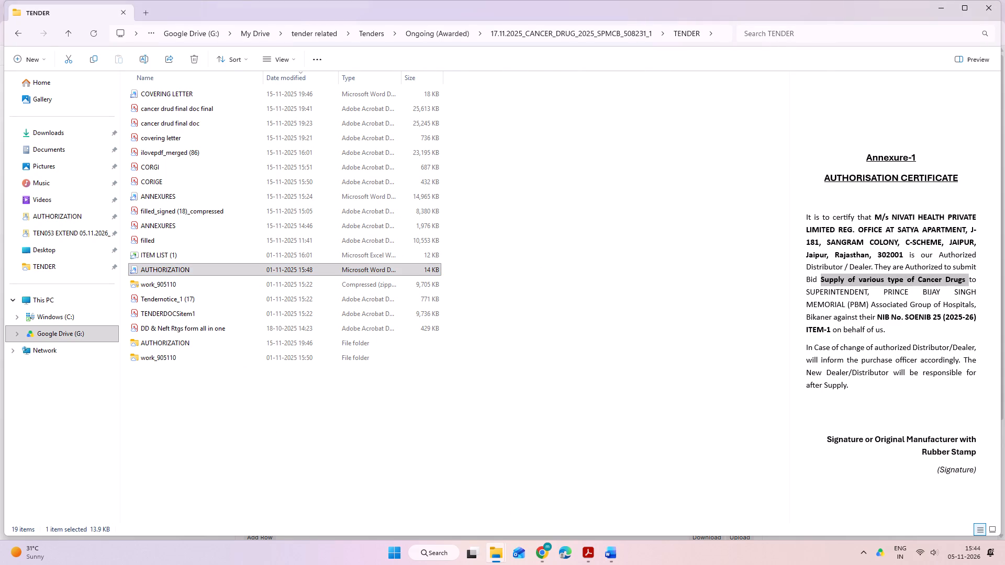
pyautogui.hotkey('alt', 'Tab')
pyautogui.hotkey('ctrl', 'v')
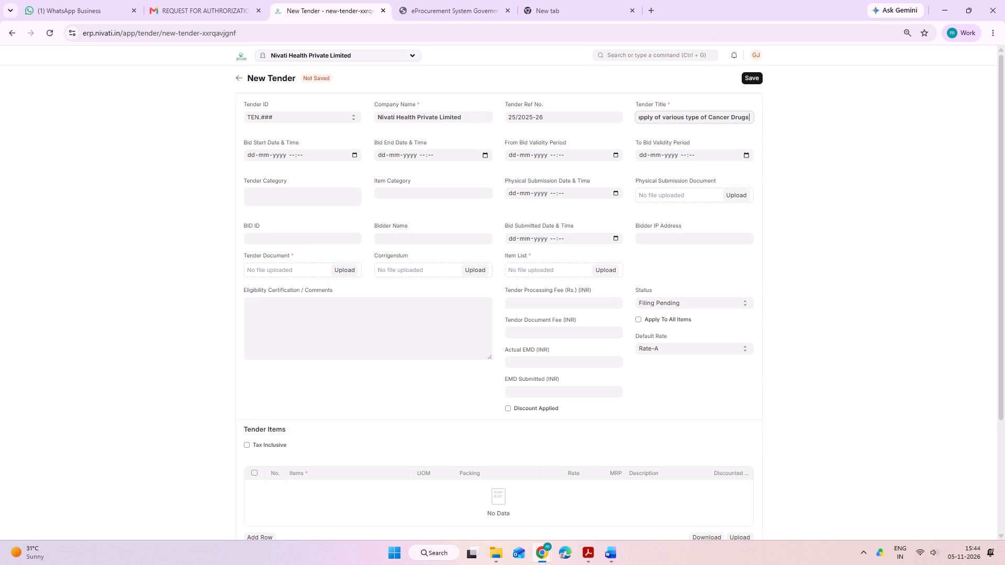
# Open the Tendernotice_1 (17) PDF from the cancer drug TENDER folder to check the bid schedule.
pyautogui.hotkey('alt', 'Tab')
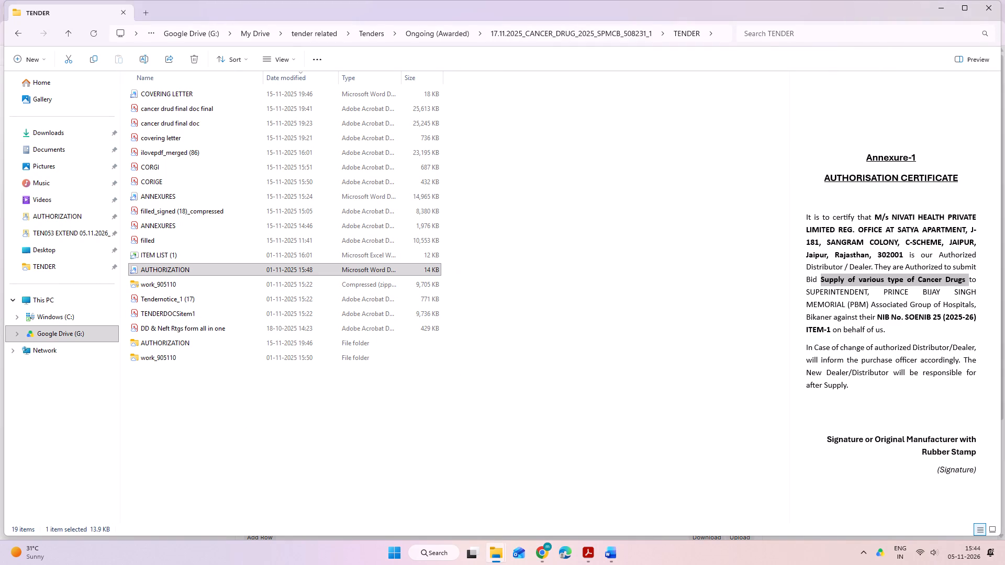
pyautogui.doubleClick(216, 301)
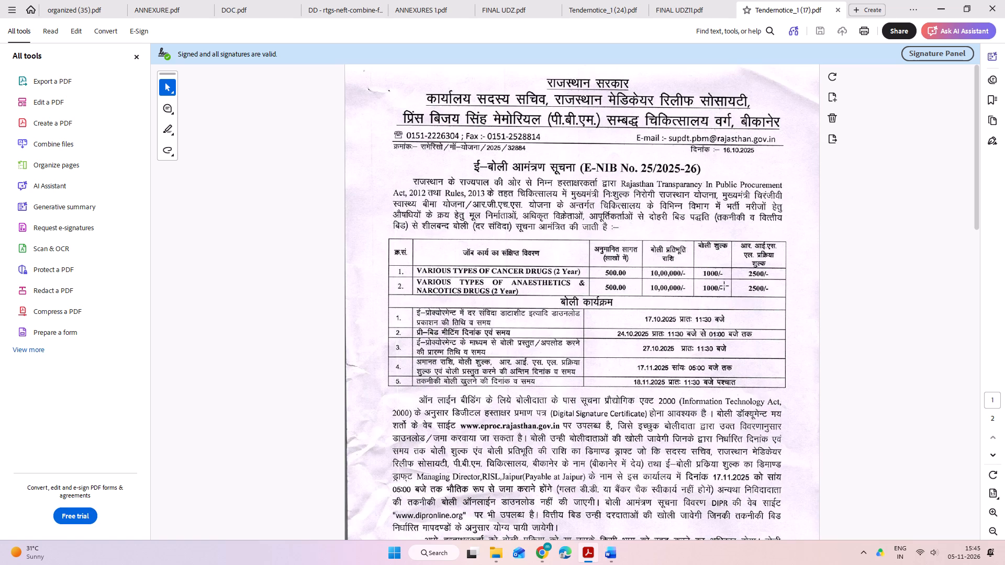
# Return to the new tender form in Chrome and set the bid start date to 16-10-2025.
pyautogui.hotkey('alt', 'Tab')
pyautogui.hotkey('alt', 'Tab')
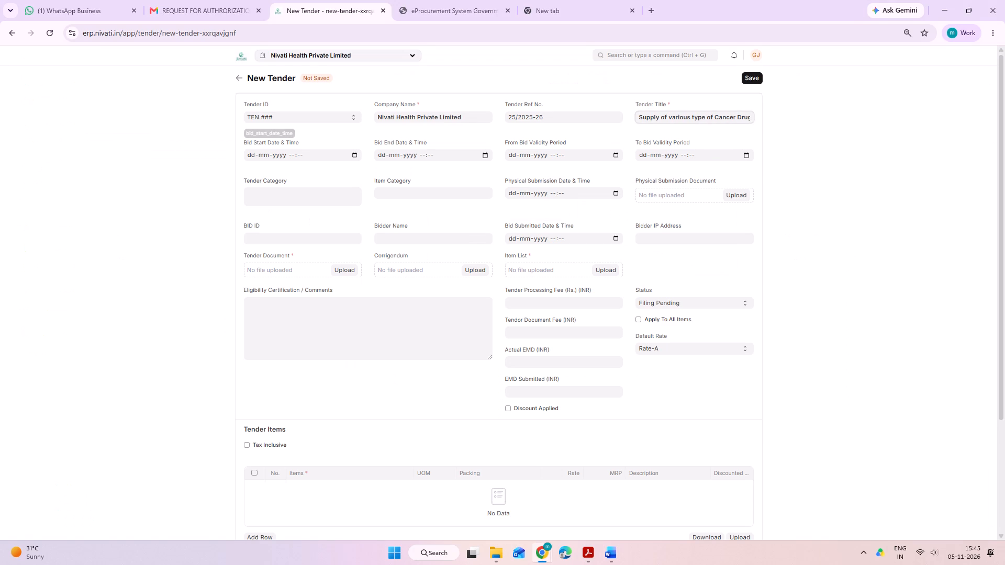
pyautogui.click(358, 155)
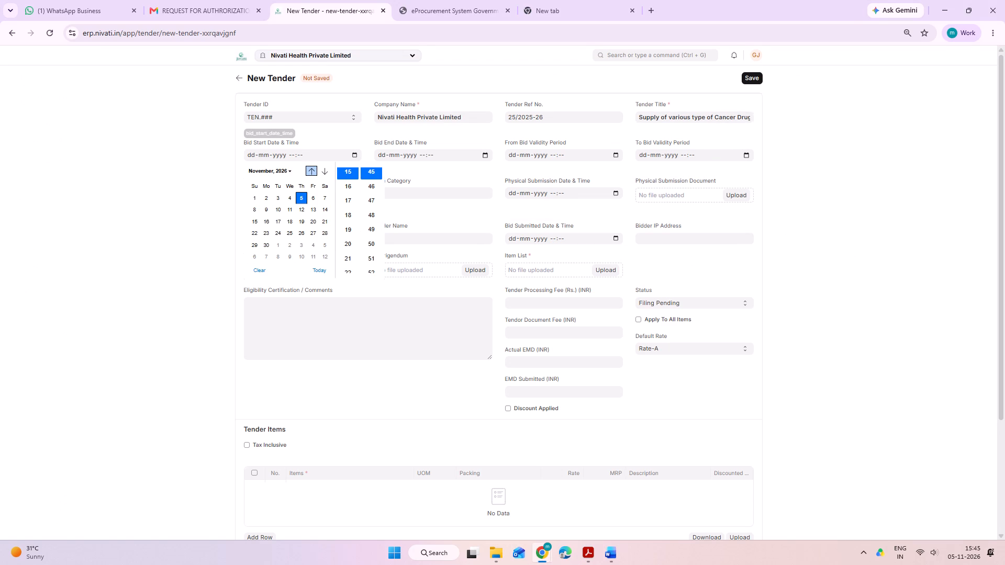
pyautogui.click(274, 166)
pyautogui.scroll(4, 281, 188)
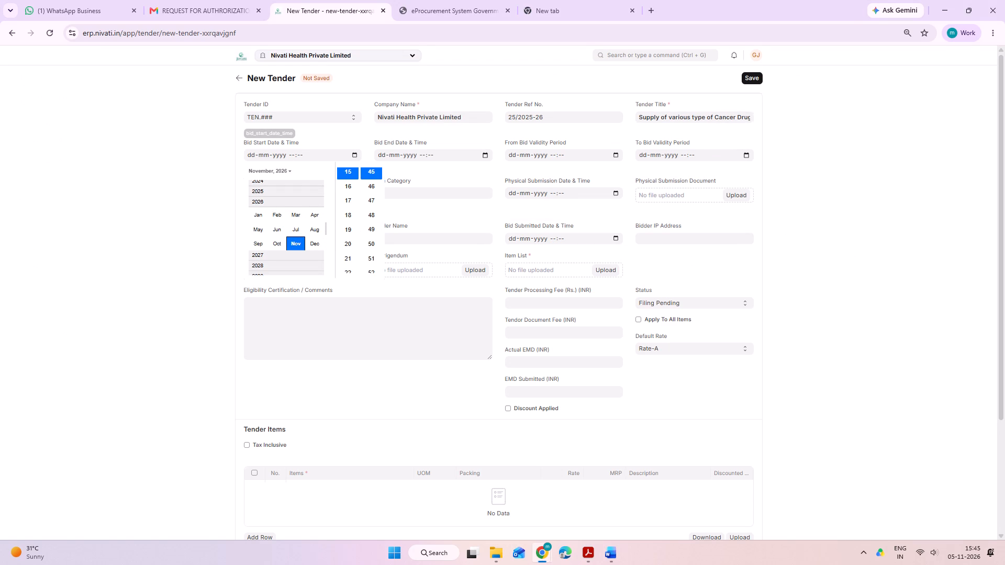
pyautogui.click(278, 194)
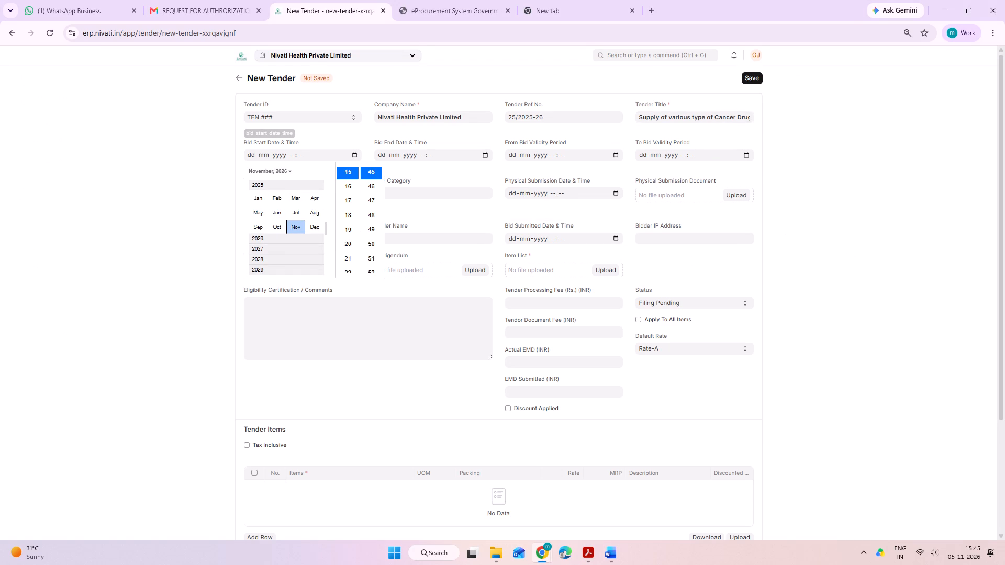
pyautogui.click(278, 228)
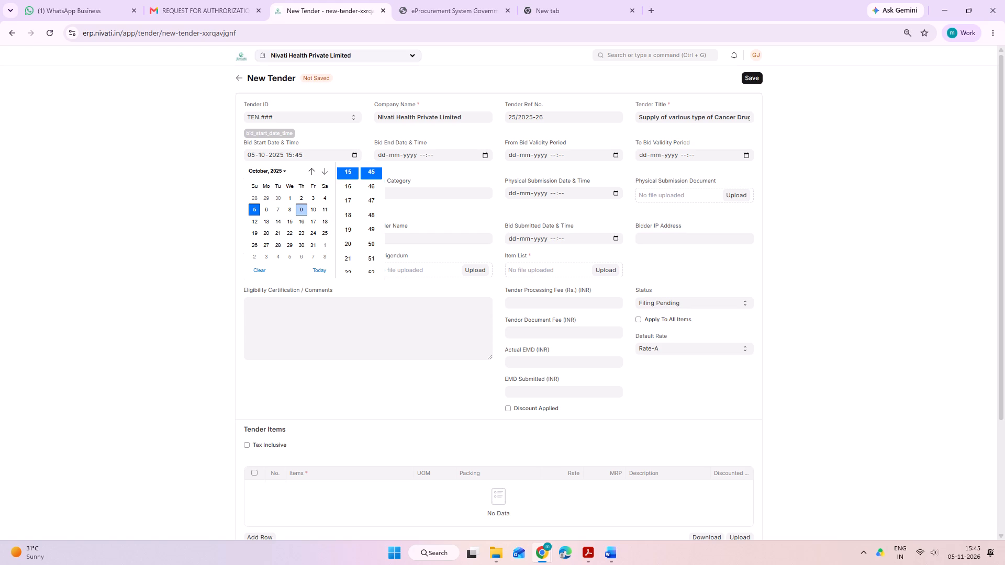
pyautogui.click(303, 222)
pyautogui.click(426, 194)
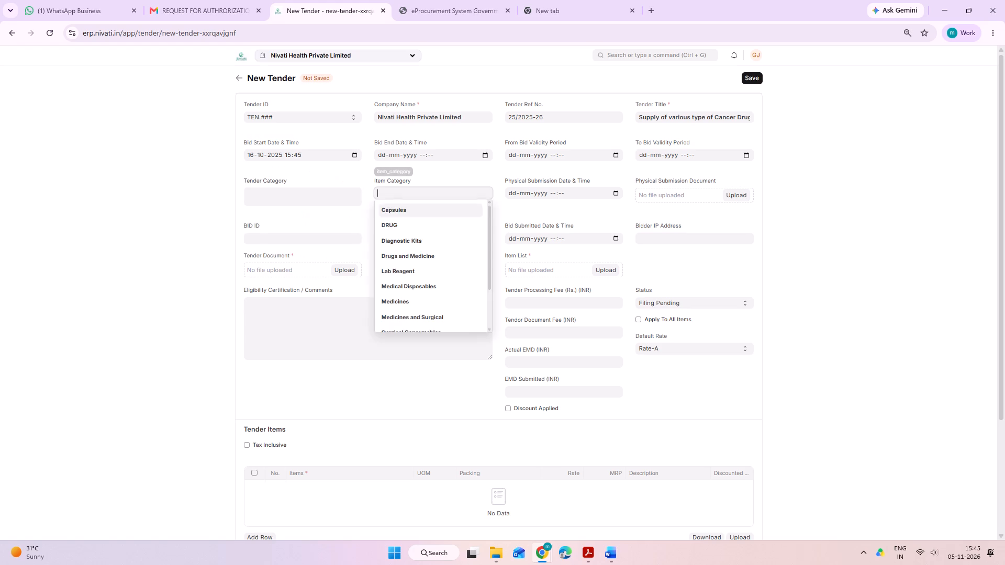
# Set the tender's bid end date to 17-11-2025.
pyautogui.click(429, 153)
pyautogui.click(487, 156)
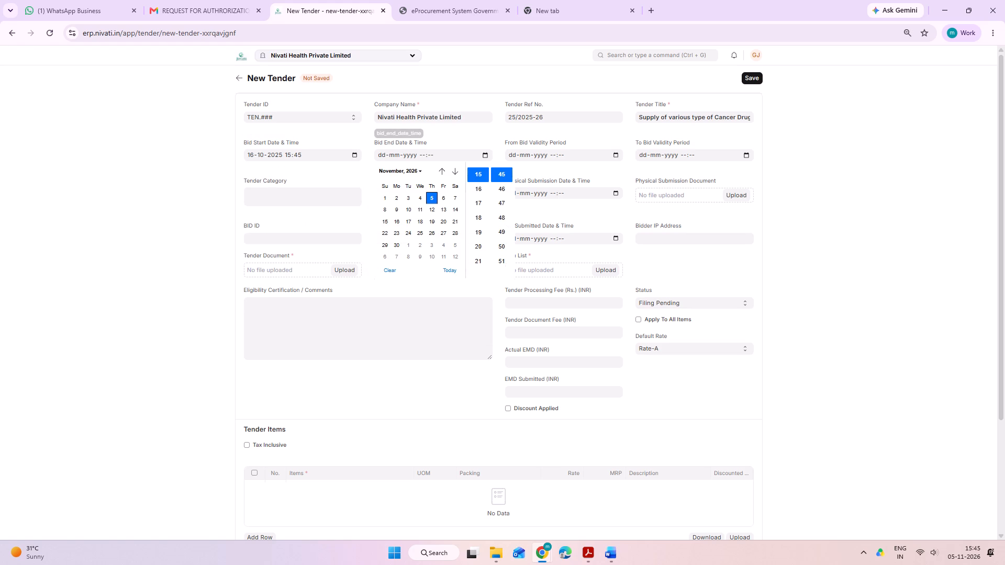
pyautogui.click(405, 168)
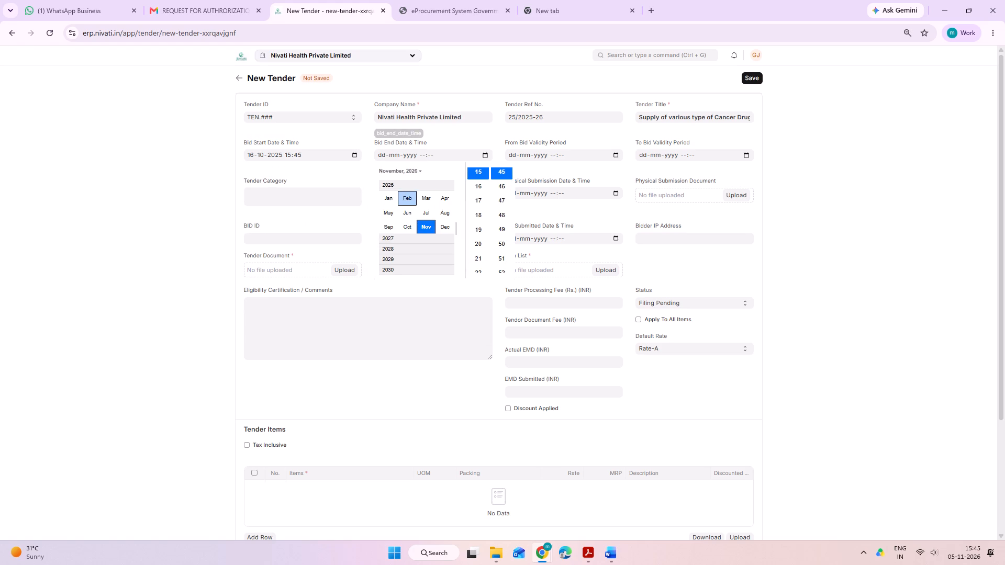
pyautogui.scroll(3, 404, 197)
pyautogui.click(405, 190)
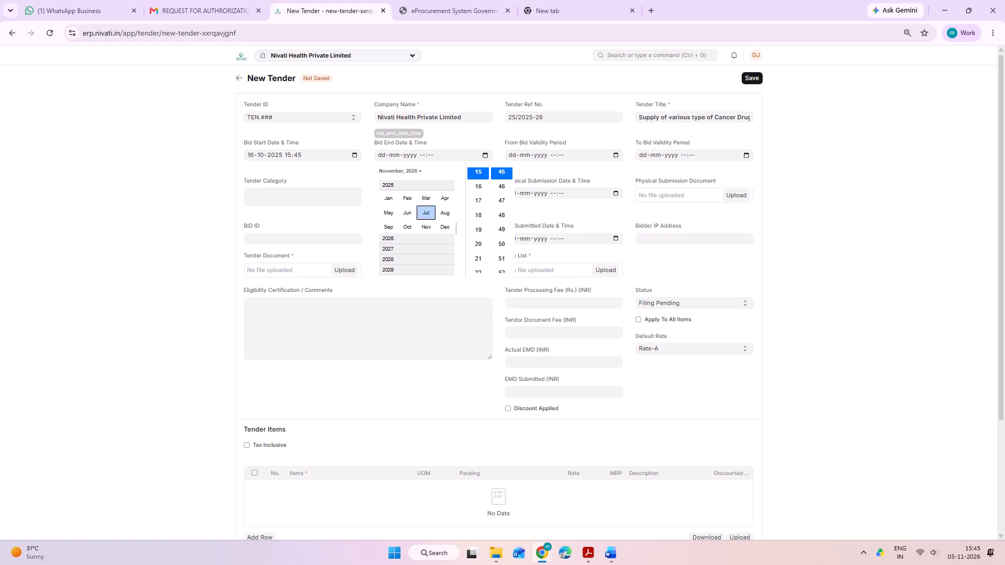
pyautogui.click(426, 225)
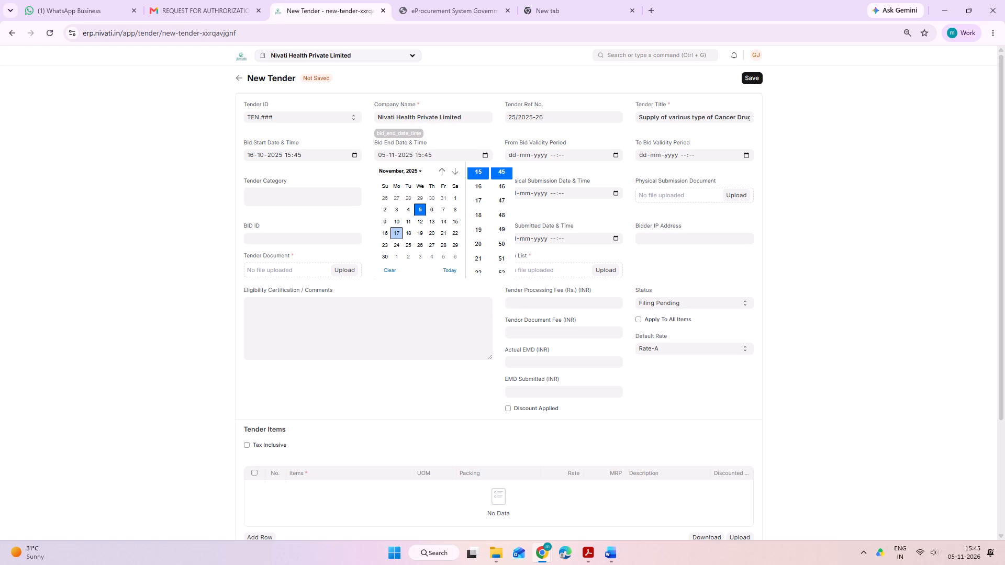
pyautogui.click(399, 231)
pyautogui.click(530, 215)
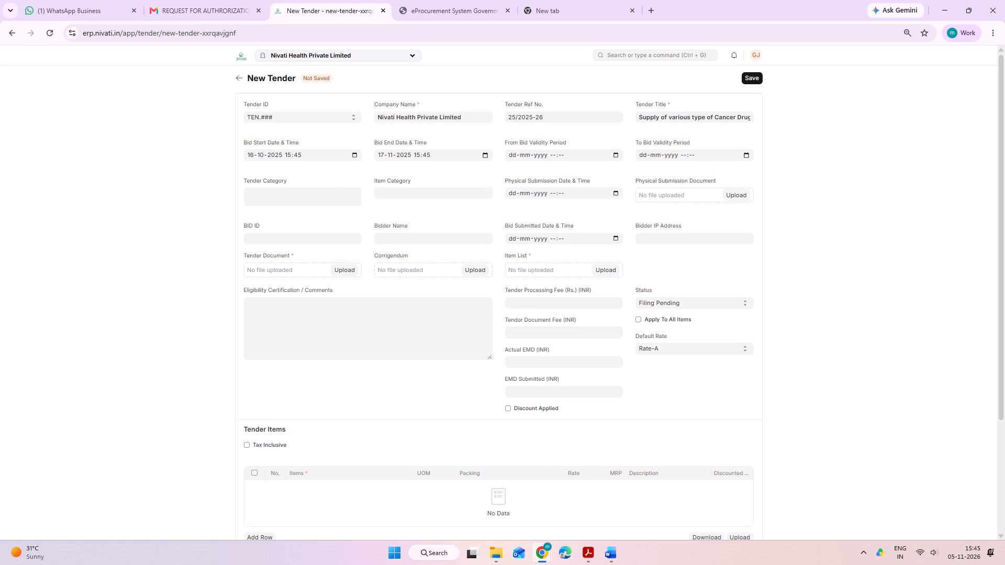
# Create a new tender category named CANCER DRUG and assign it to the tender.
pyautogui.click(315, 196)
pyautogui.click(315, 196)
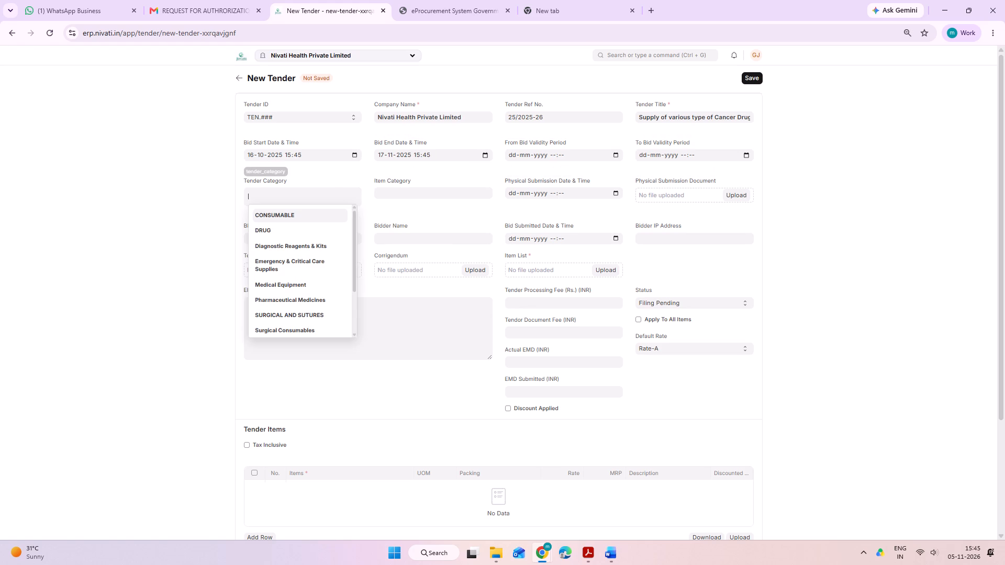
pyautogui.write('CANCER')
pyautogui.press('space')
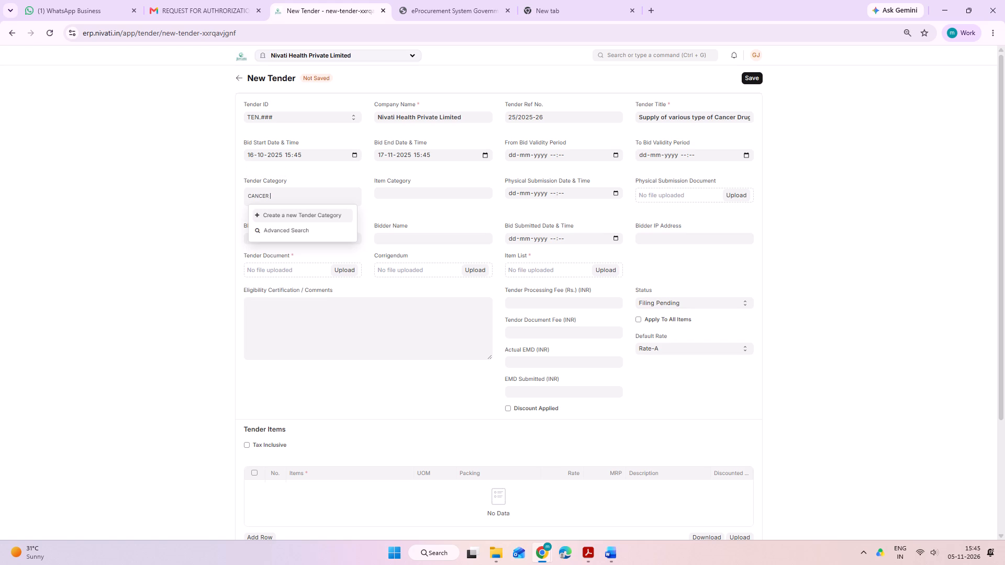
pyautogui.write('DRUG')
pyautogui.click(293, 217)
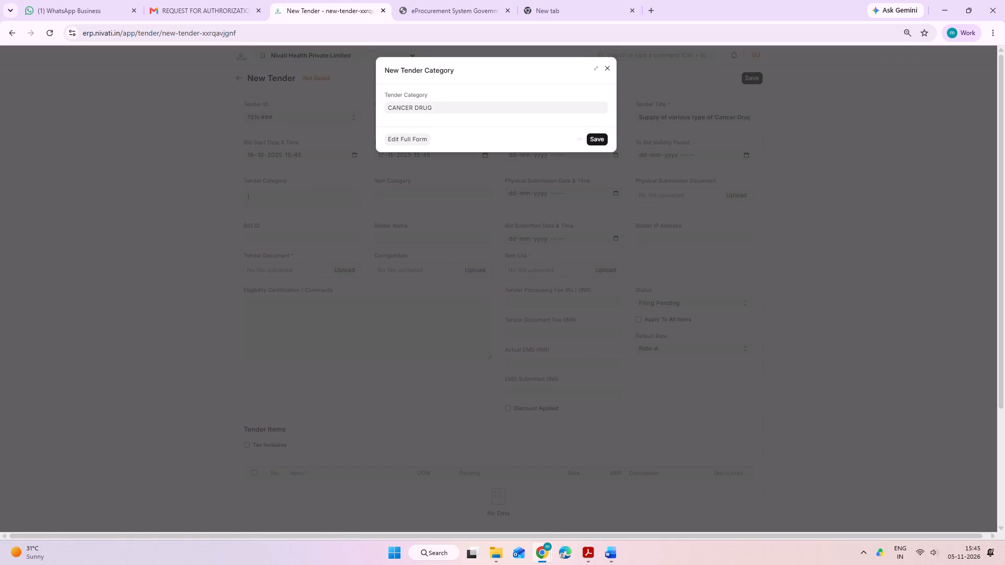
pyautogui.click(587, 141)
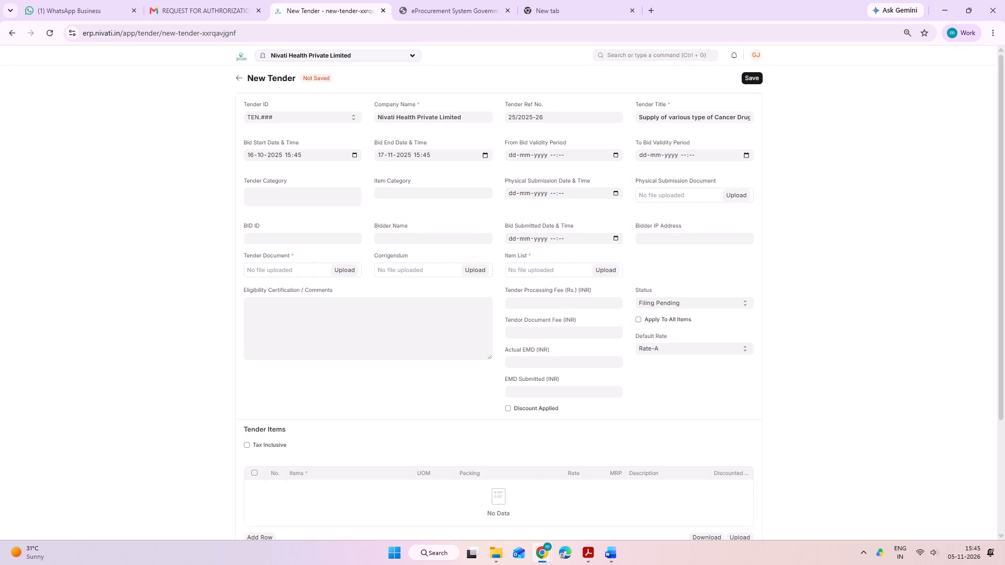
pyautogui.click(332, 190)
pyautogui.write('CA')
pyautogui.click(317, 210)
# Create a new item category named CANCER DRUG for the tender's item category.
pyautogui.click(412, 187)
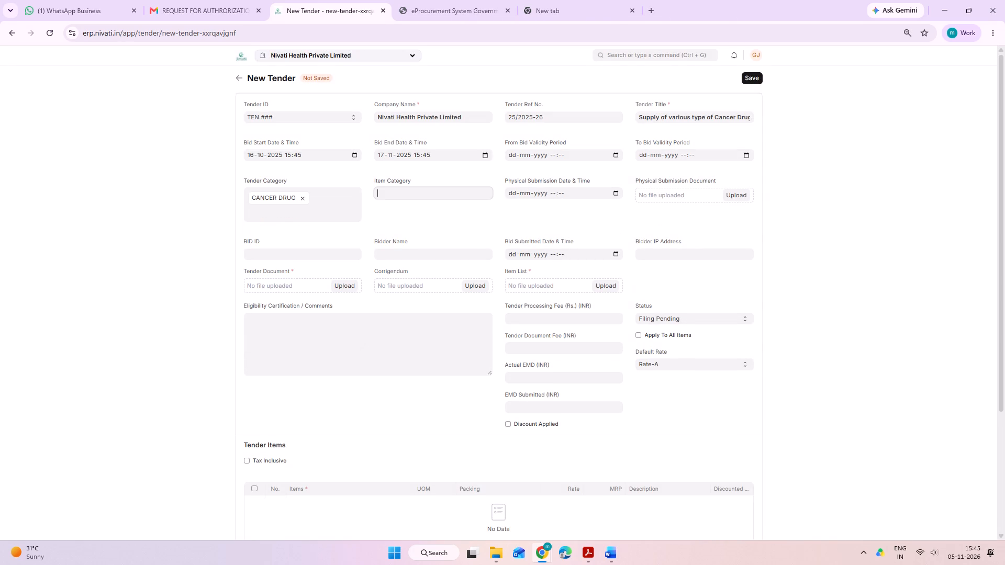
pyautogui.write('CA')
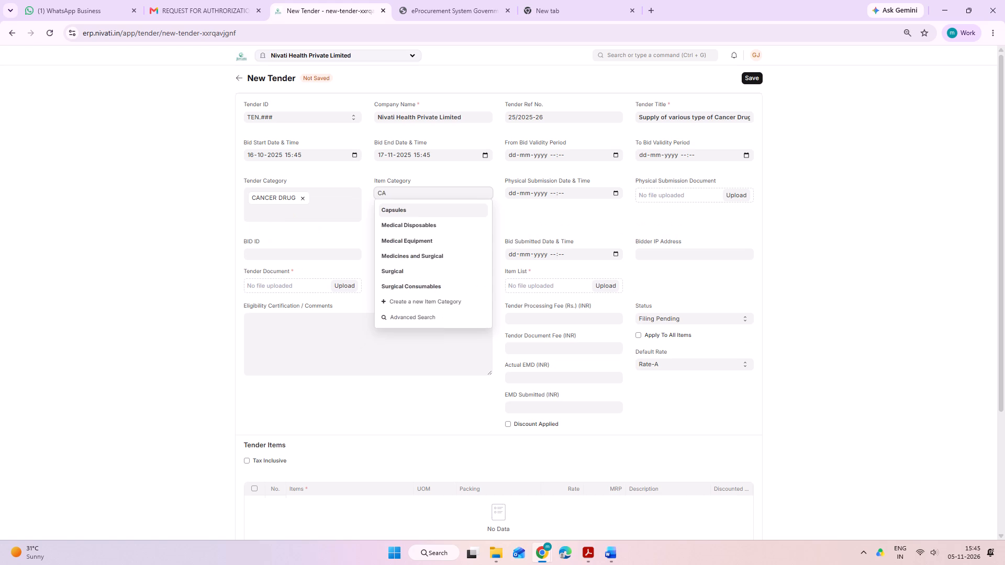
pyautogui.press('n')
pyautogui.write('CER')
pyautogui.press('space')
pyautogui.write('DRUG')
pyautogui.click(428, 209)
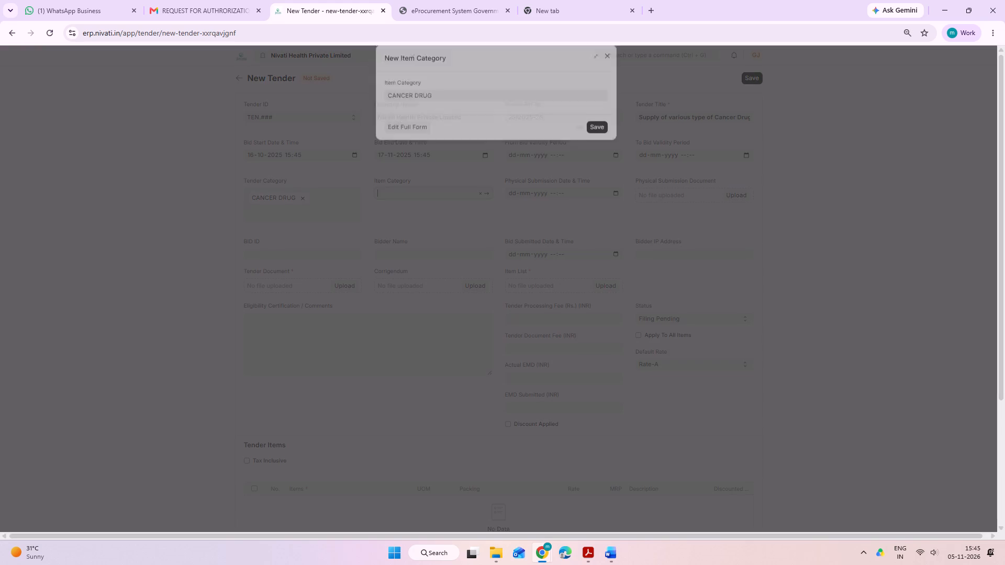
pyautogui.click(594, 137)
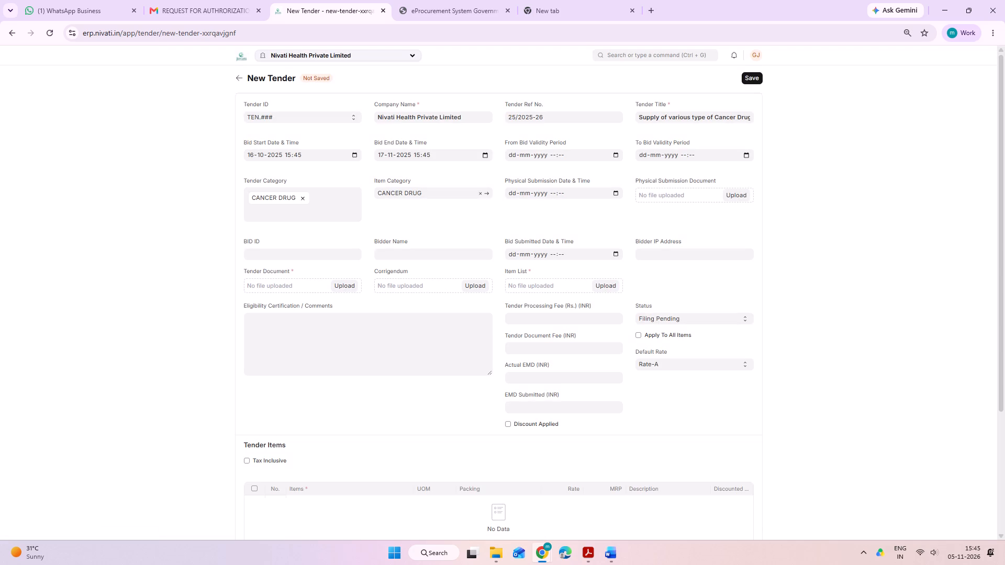
# Set the tender's physical submission date to 17-11-2025.
pyautogui.click(614, 194)
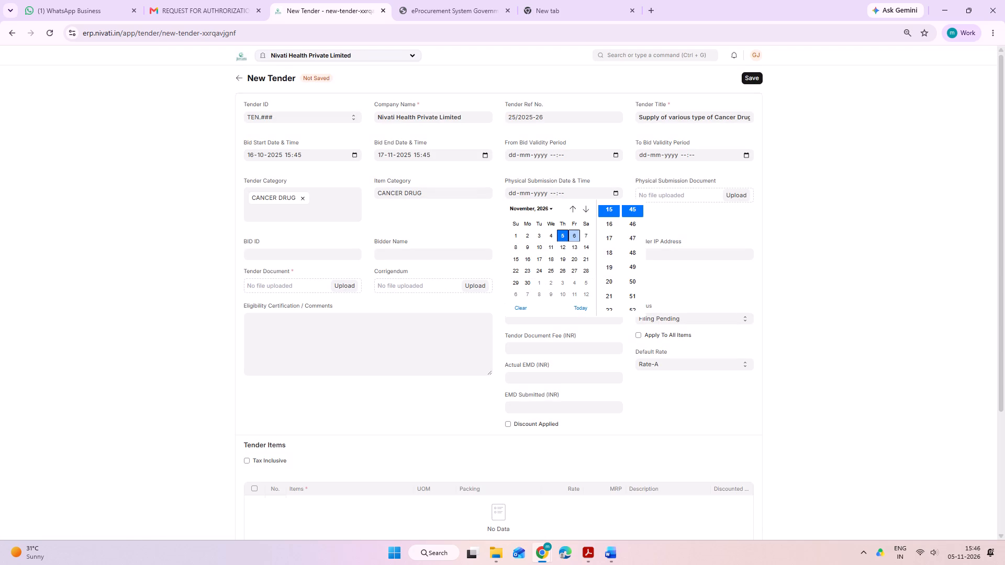
pyautogui.click(544, 209)
pyautogui.scroll(3, 551, 258)
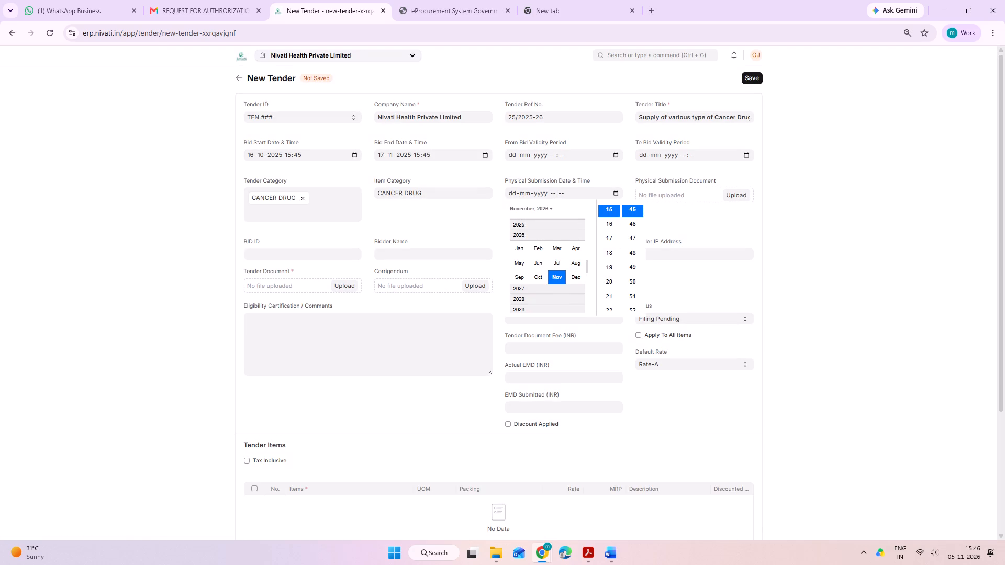
pyautogui.click(532, 225)
pyautogui.click(559, 261)
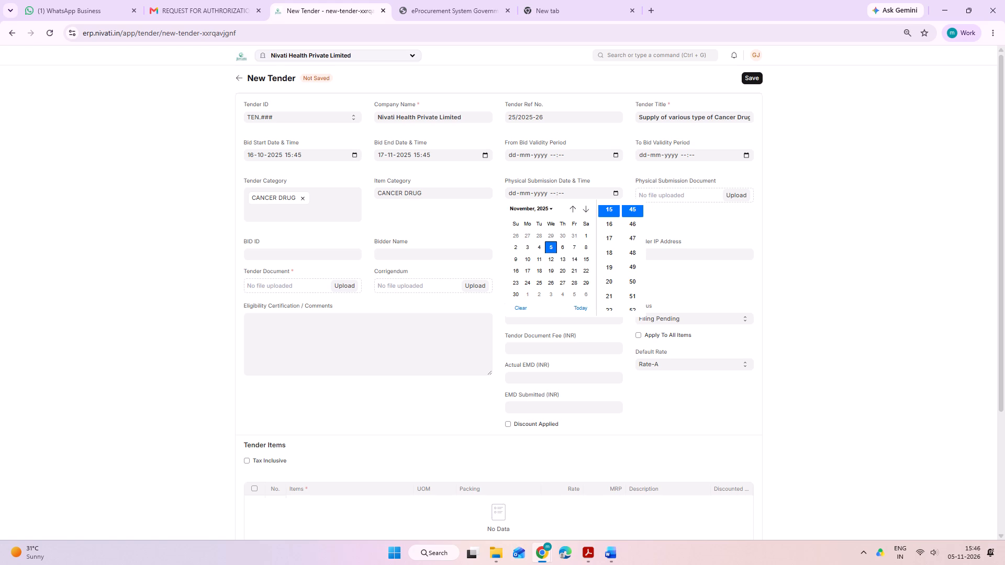
pyautogui.doubleClick(528, 270)
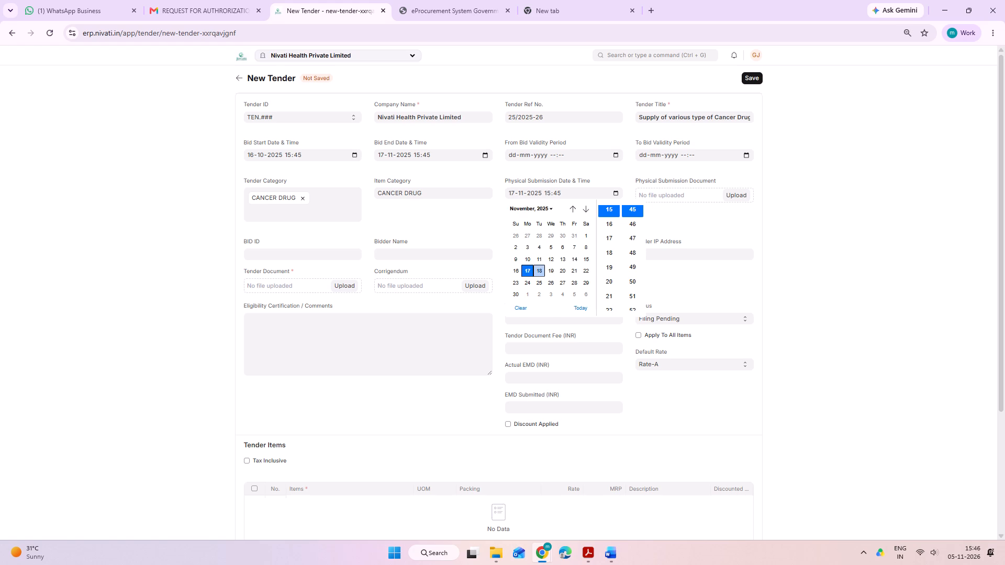
pyautogui.click(693, 220)
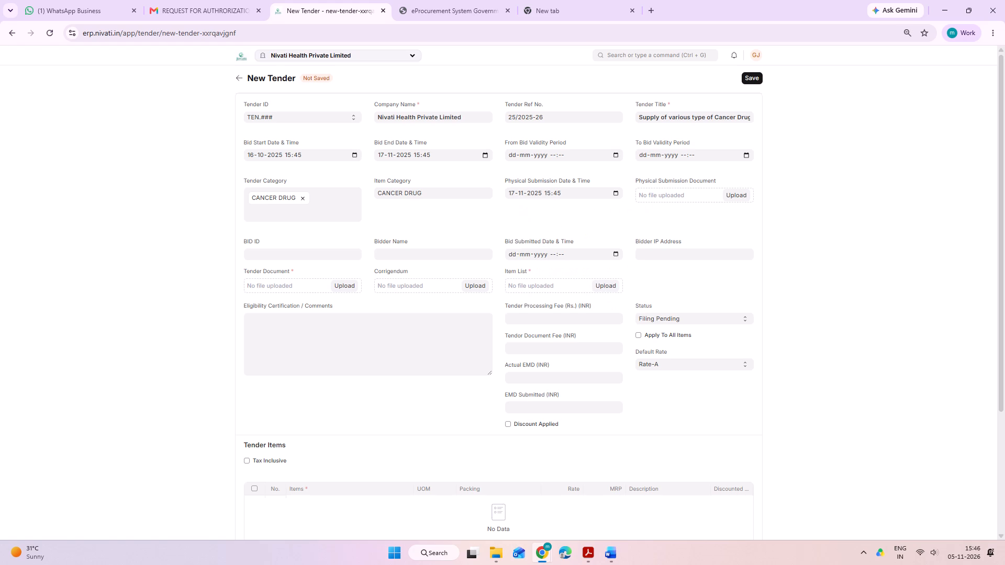
# Set the tender's bid submitted date to 17-11-2025.
pyautogui.click(617, 256)
pyautogui.click(542, 272)
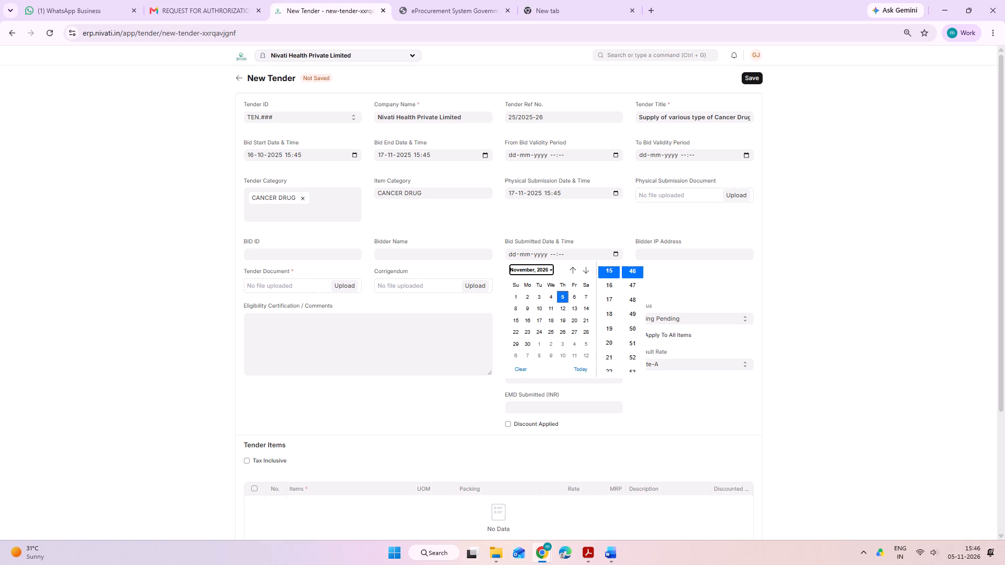
pyautogui.scroll(4, 549, 290)
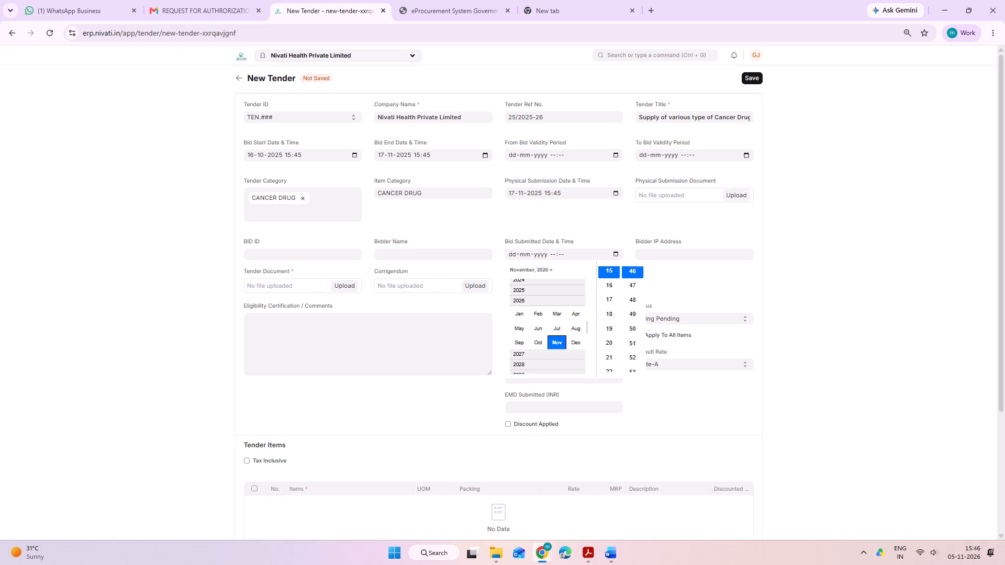
pyautogui.click(519, 292)
pyautogui.click(557, 327)
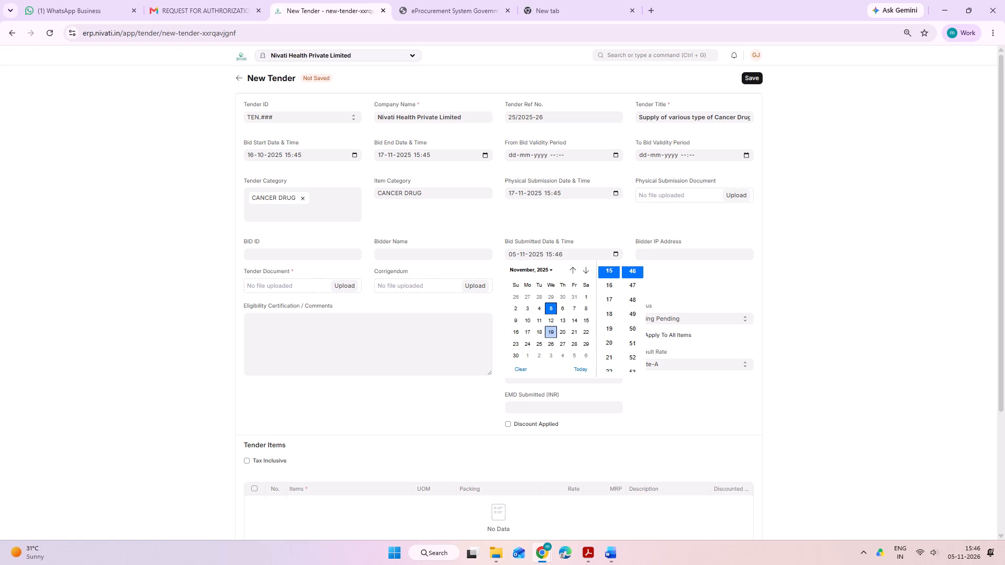
pyautogui.click(529, 331)
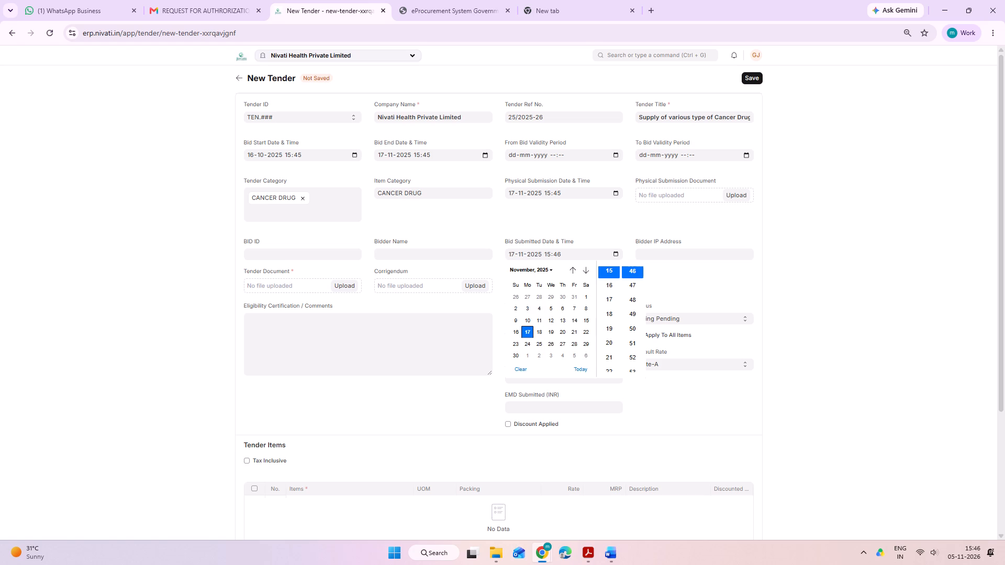
pyautogui.click(529, 331)
pyautogui.click(657, 302)
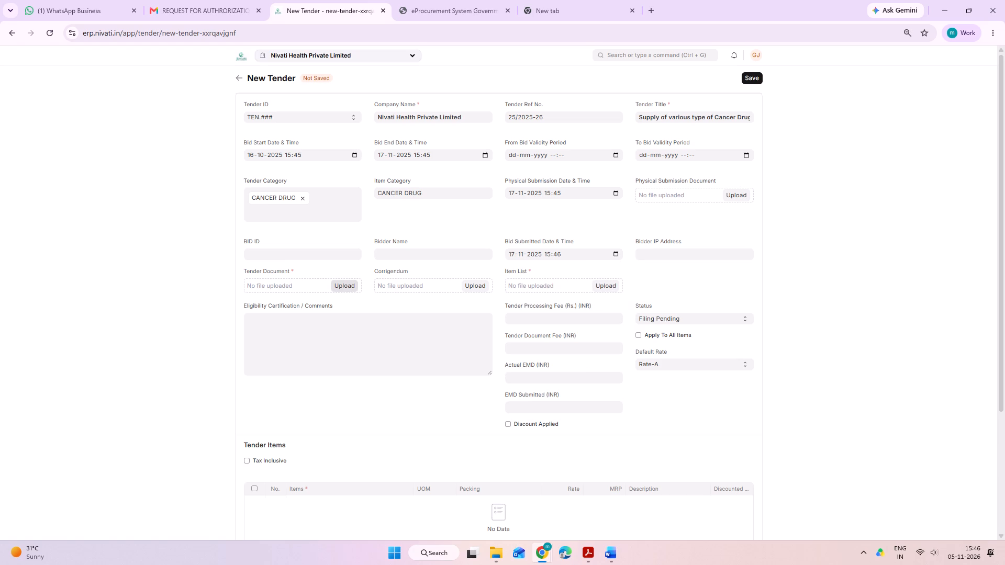
# Start attaching the physical submission document, and switch to File Explorer showing the cancer drug tender's TENDER folder.
pyautogui.click(739, 190)
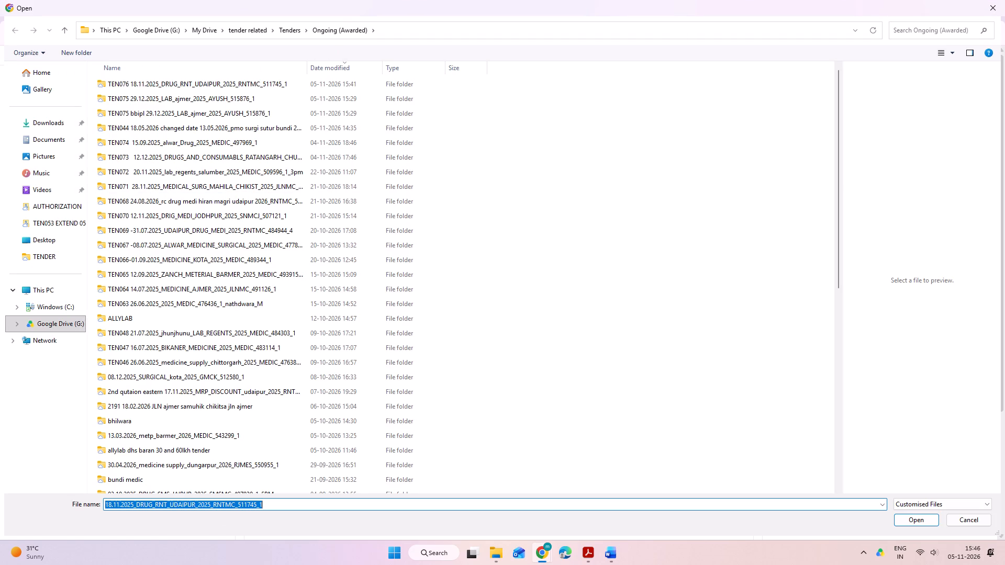
pyautogui.scroll(6, 564, 213)
pyautogui.scroll(-2, 487, 334)
pyautogui.hotkey('alt', 'Tab')
pyautogui.hotkey('alt', 'Tab')
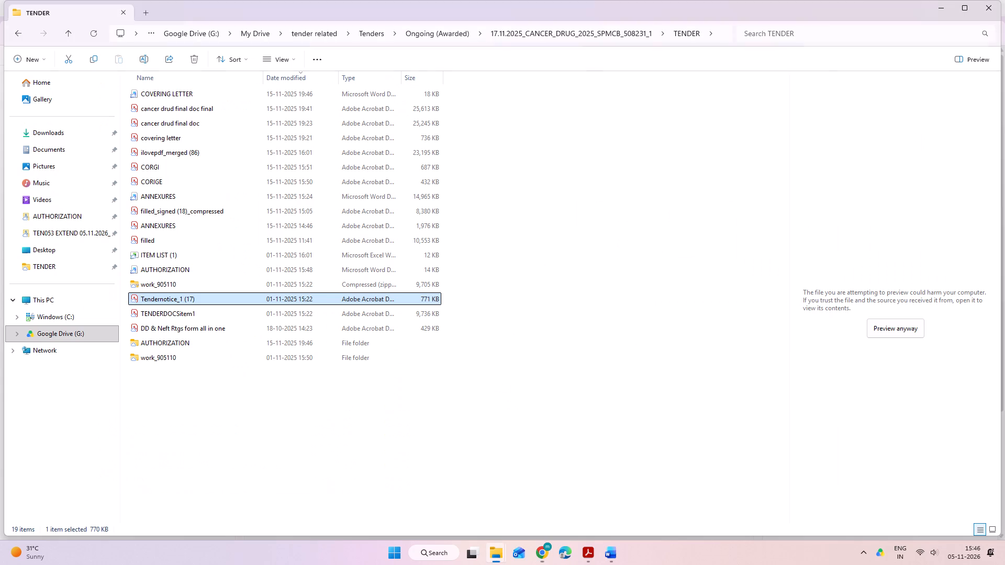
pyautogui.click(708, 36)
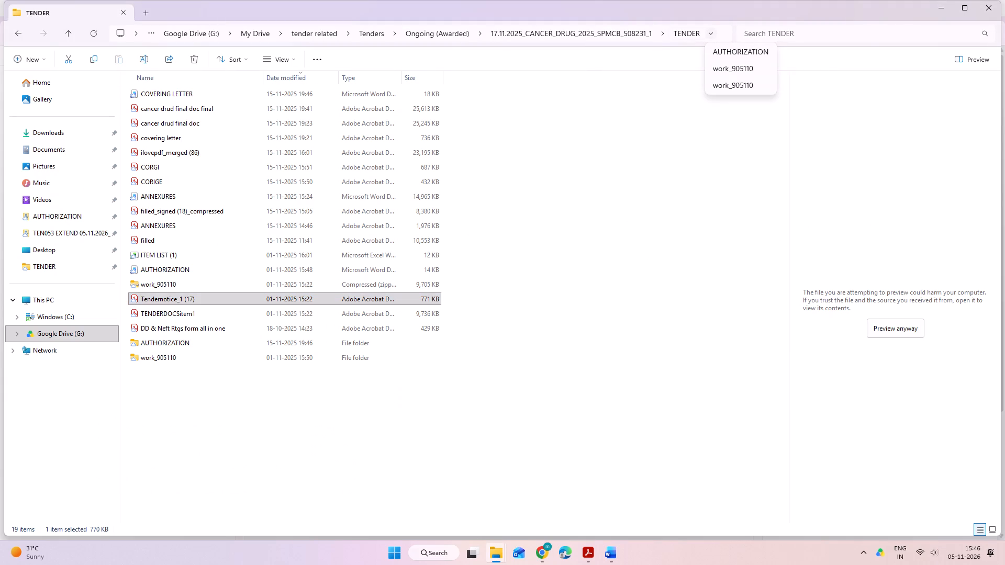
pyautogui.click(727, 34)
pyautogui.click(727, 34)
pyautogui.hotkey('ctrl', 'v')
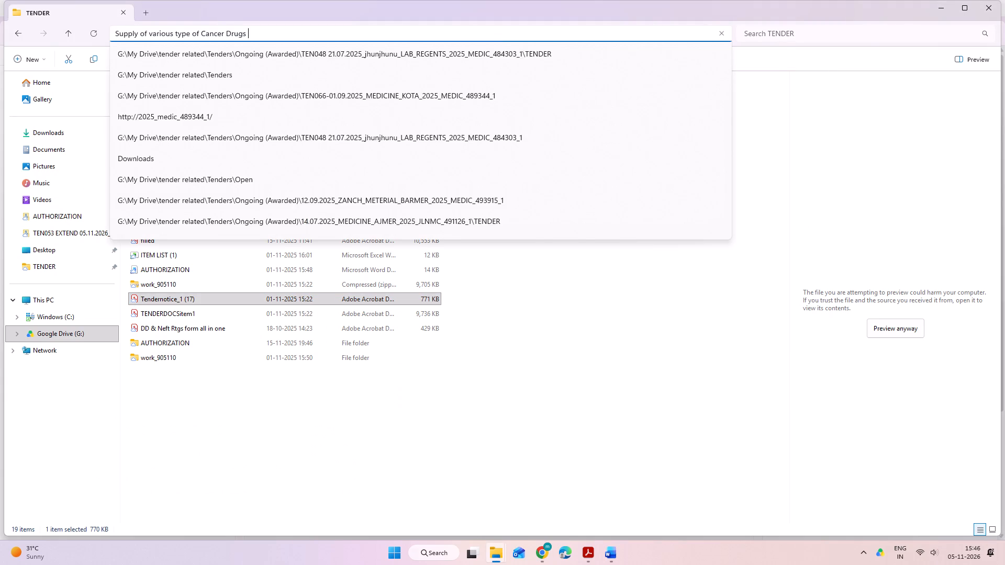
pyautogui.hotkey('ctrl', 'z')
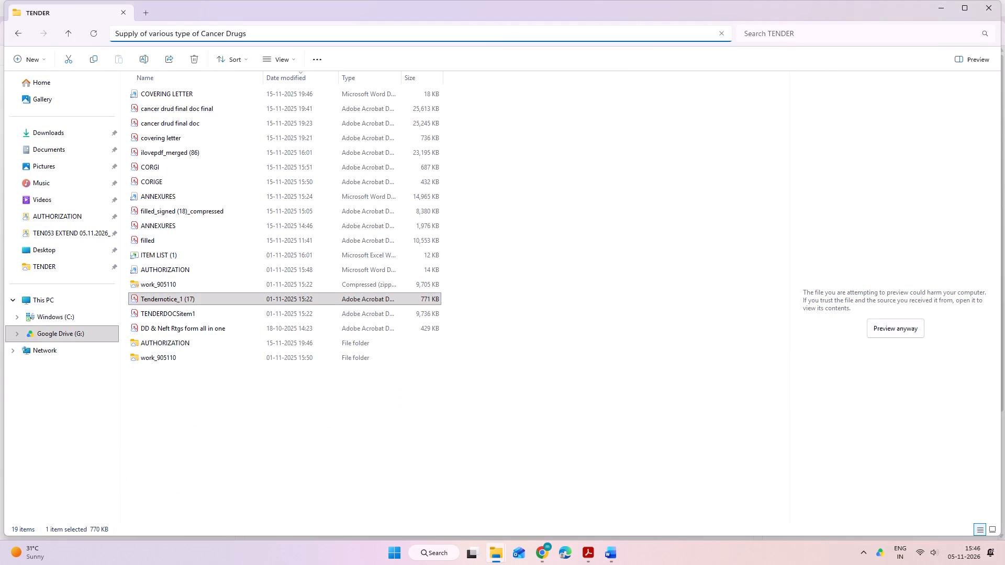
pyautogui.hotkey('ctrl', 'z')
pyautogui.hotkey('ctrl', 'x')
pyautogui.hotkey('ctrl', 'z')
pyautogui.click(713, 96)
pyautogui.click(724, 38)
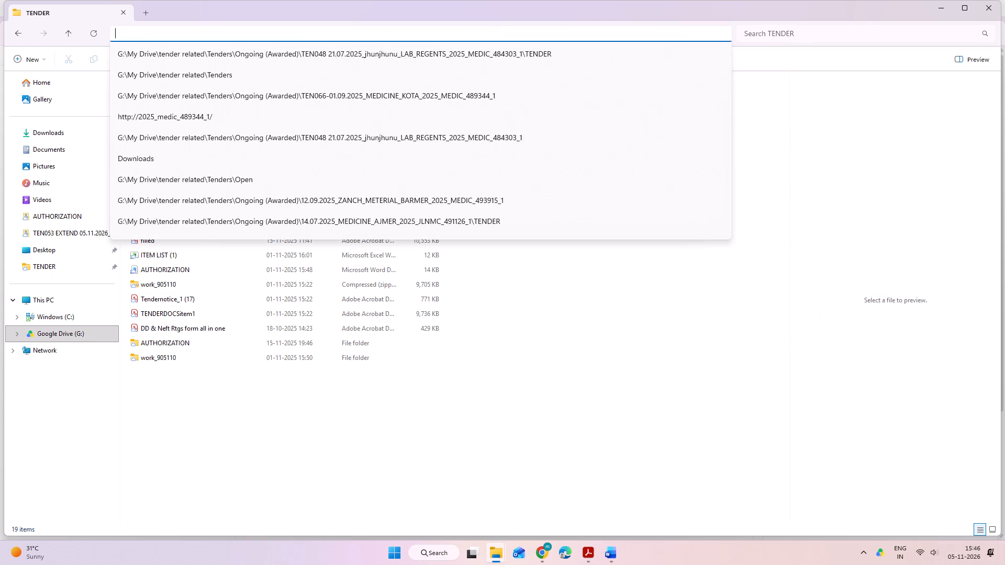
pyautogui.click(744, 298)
# Copy the path of the TENDER folder in 17.11.2025_CANCER_DRUG_2025_SPMCB_508231_1 and open that folder in Chrome's file chooser.
pyautogui.click(726, 29)
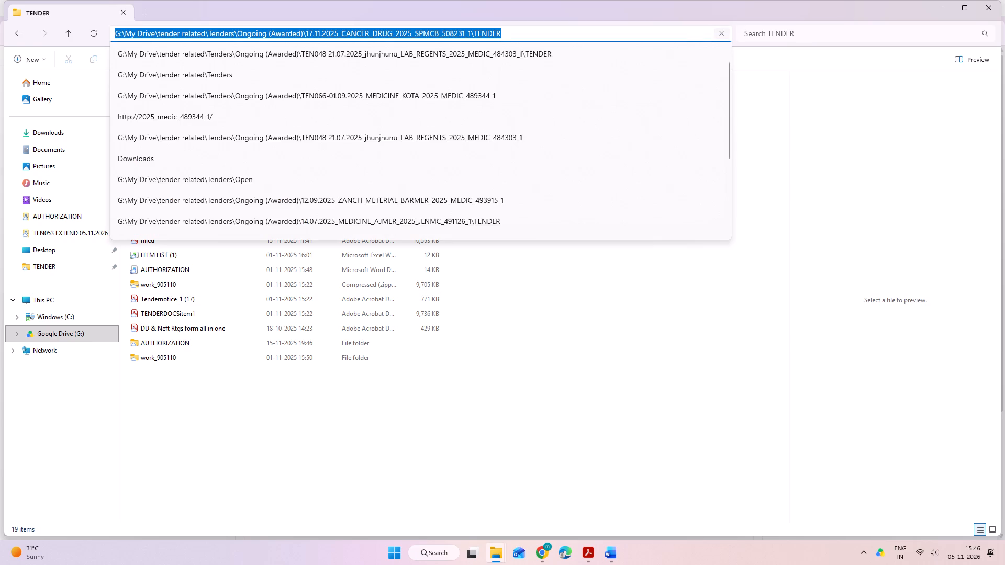
pyautogui.hotkey('ctrl', 'c')
pyautogui.hotkey('alt', 'Tab')
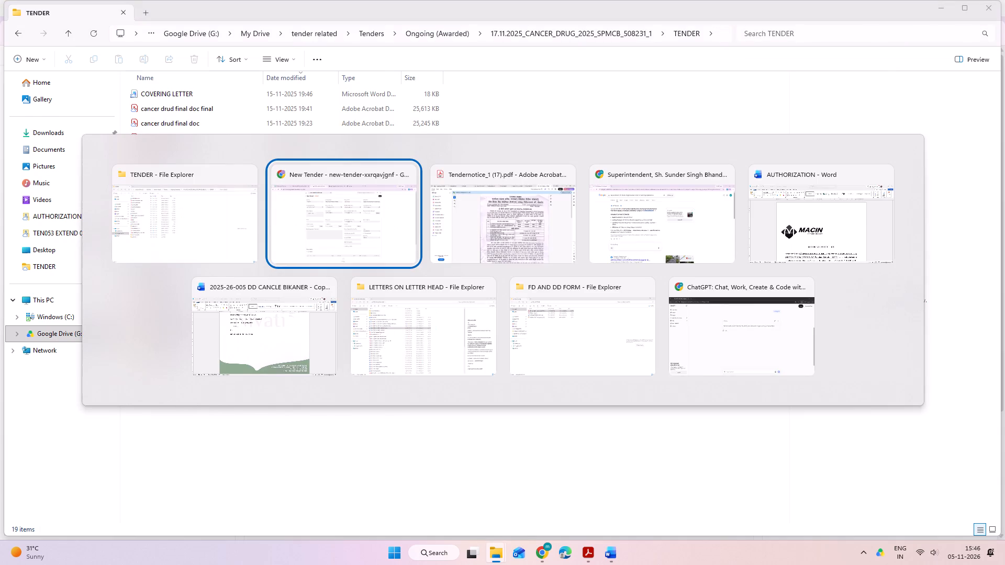
pyautogui.click(560, 33)
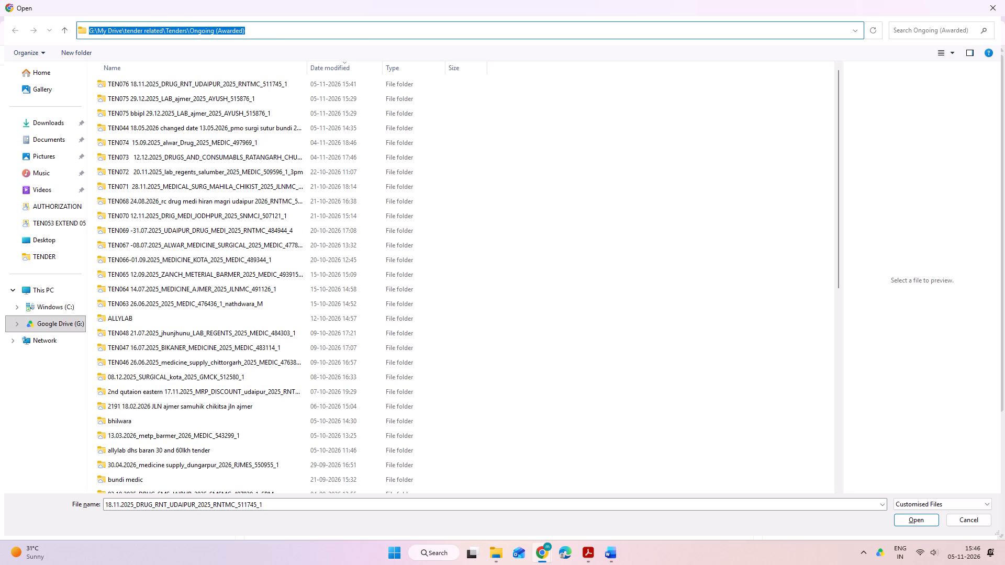
pyautogui.hotkey('ctrl', 'v')
pyautogui.press('Return')
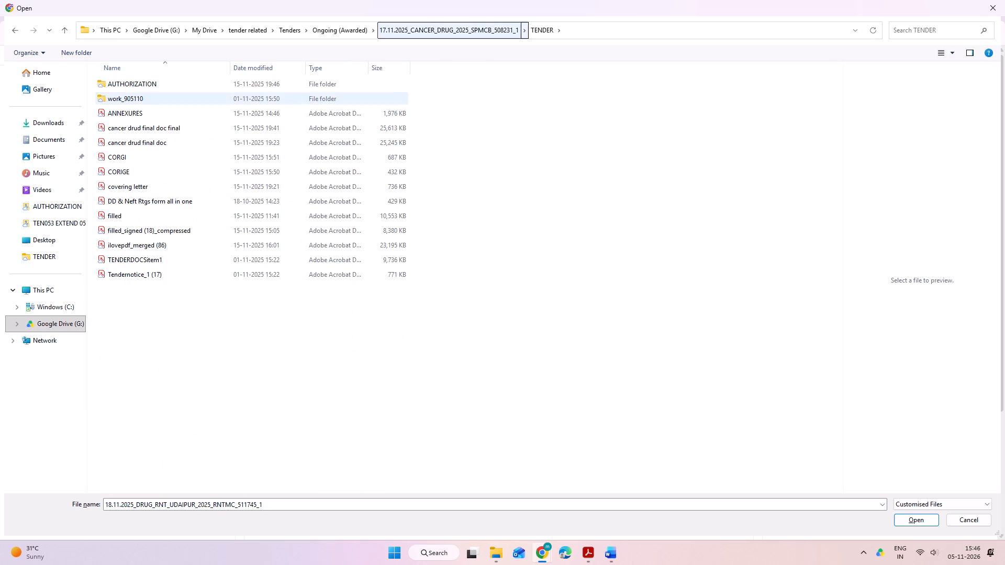
# Sort the folder's files by date modified and choose "cancer drud final doc final" as the physical submission document.
pyautogui.rightClick(437, 151)
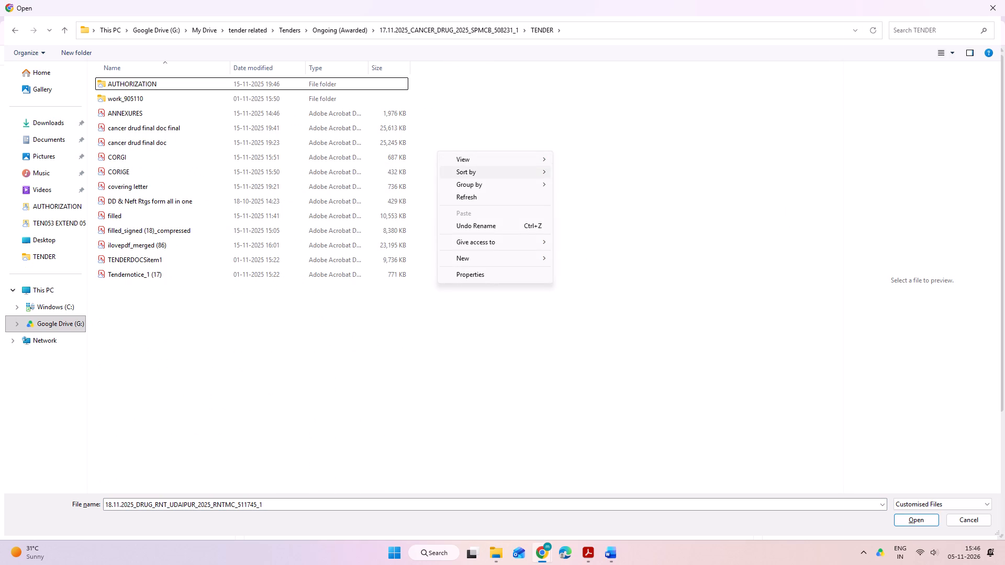
pyautogui.click(578, 181)
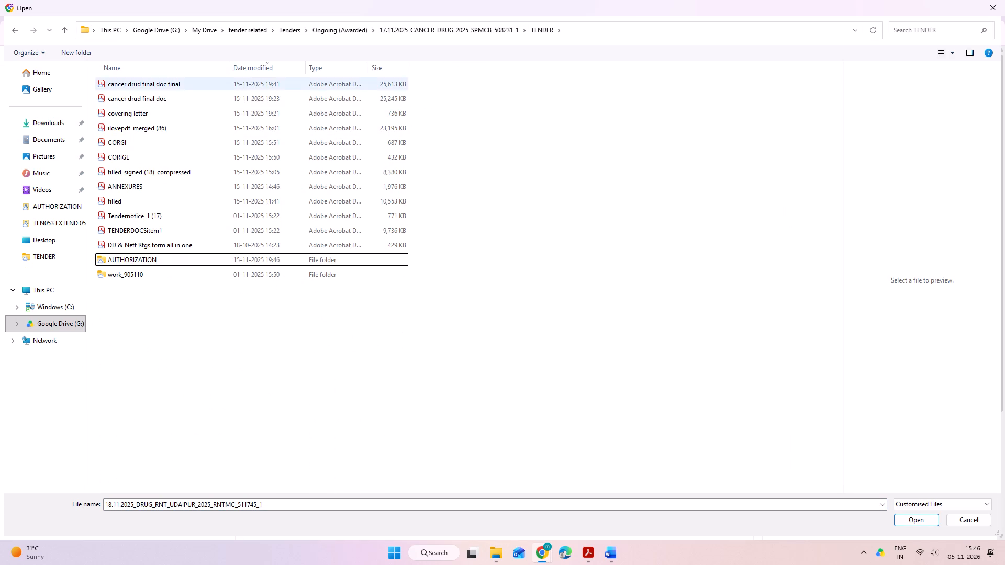
pyautogui.doubleClick(261, 85)
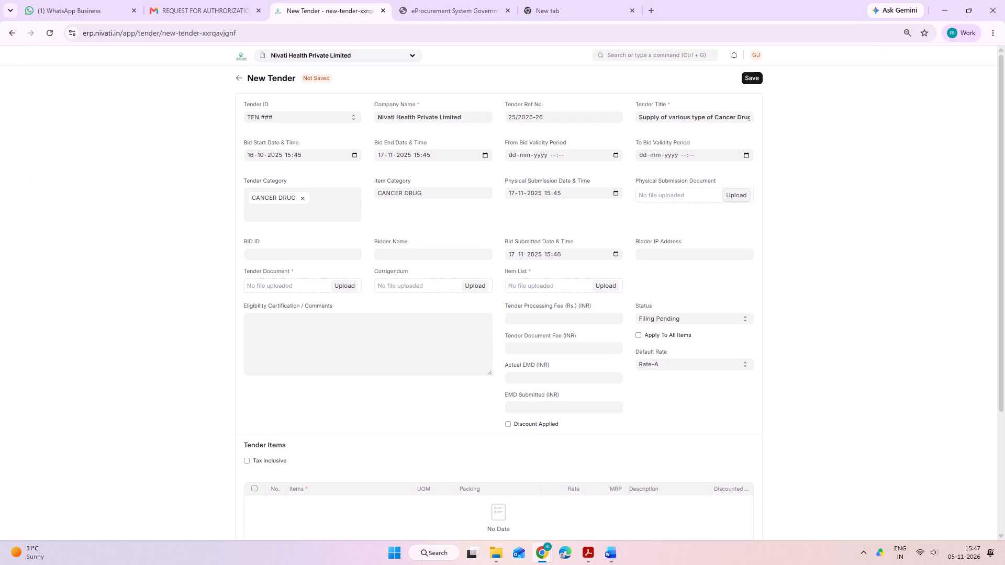
# Choose TENDERDOCSitem1 from the TENDER folder as the tender document.
pyautogui.click(339, 287)
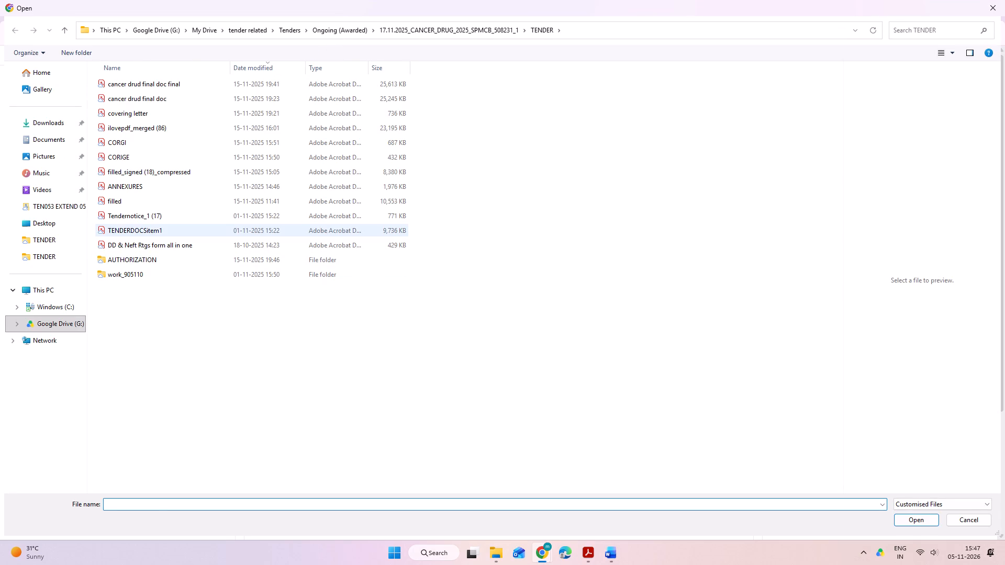
pyautogui.doubleClick(155, 232)
# Upload the ITEM LIST (1) spreadsheet as the tender's item list.
pyautogui.click(606, 287)
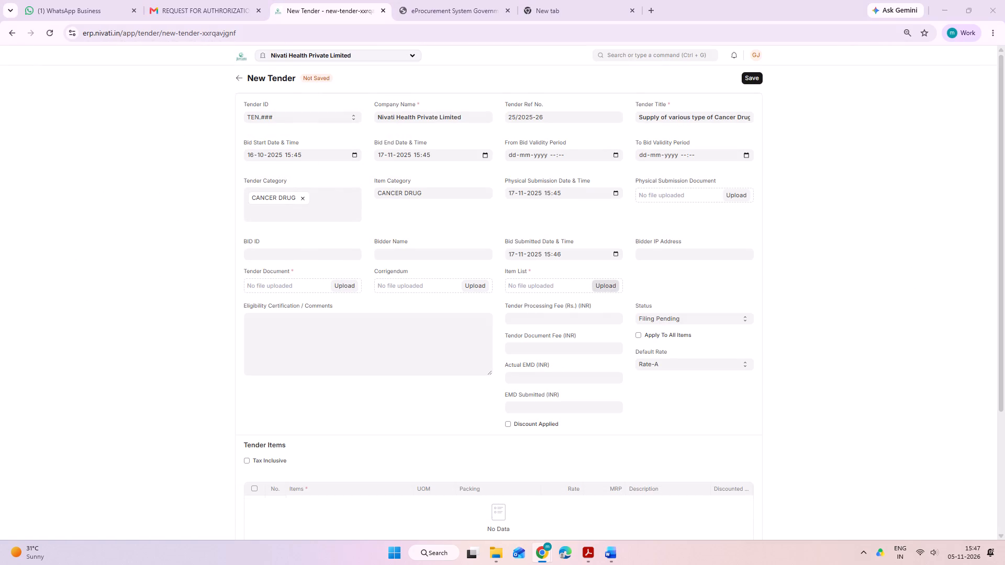
pyautogui.doubleClick(138, 83)
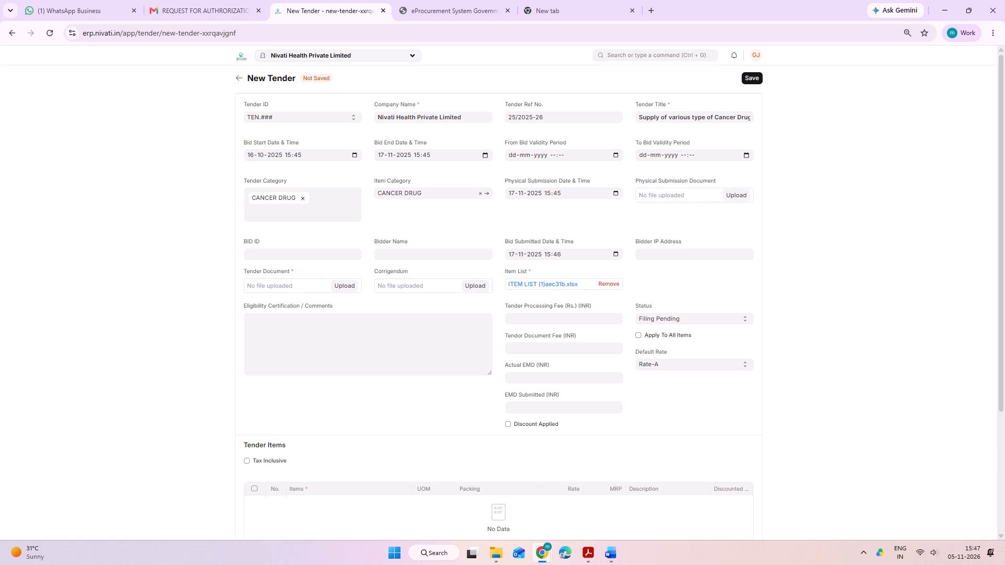
# Switch to File Explorer and open "cancer drud final doc final" from the TENDER folder.
pyautogui.hotkey('alt', 'Tab')
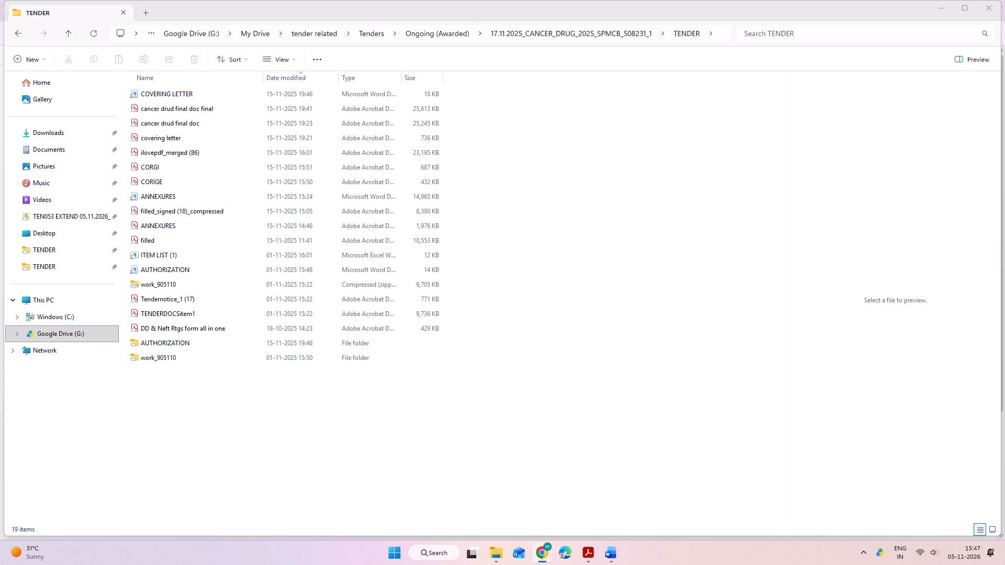
pyautogui.tripleClick(204, 105)
pyautogui.rightClick(480, 132)
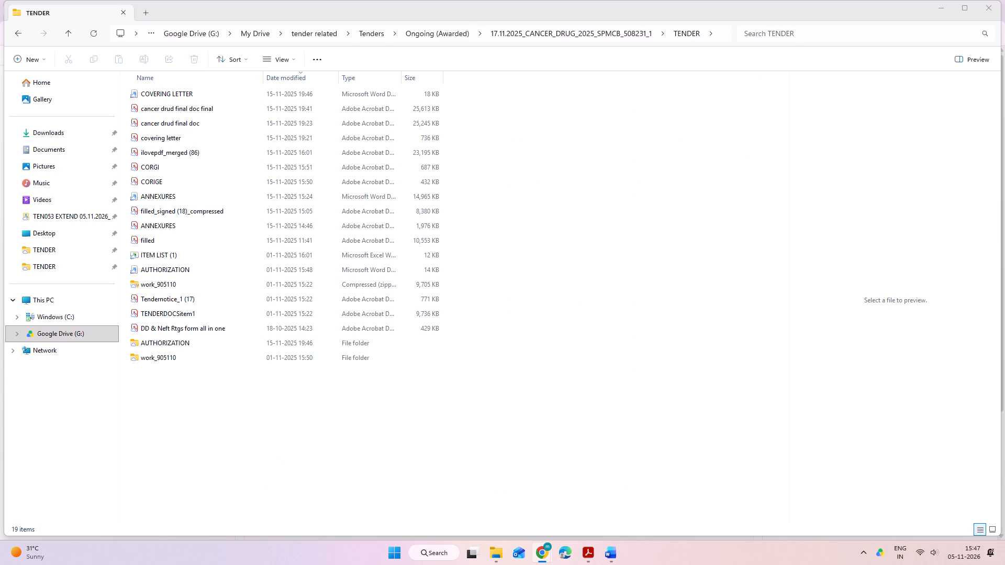
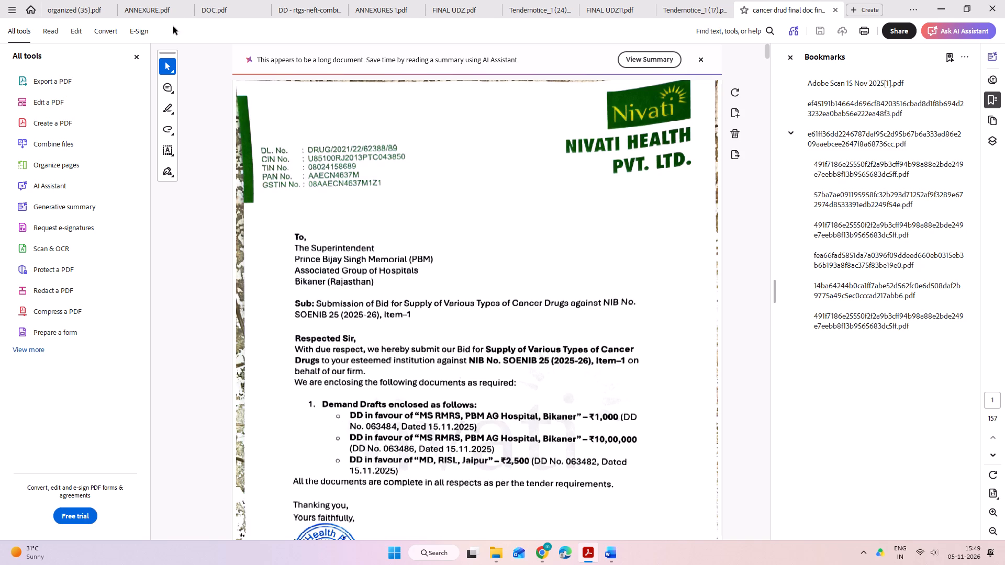
# Look over the opening pages of ANNEXURES 1.pdf and return to the TENDER folder in File Explorer.
pyautogui.click(365, 6)
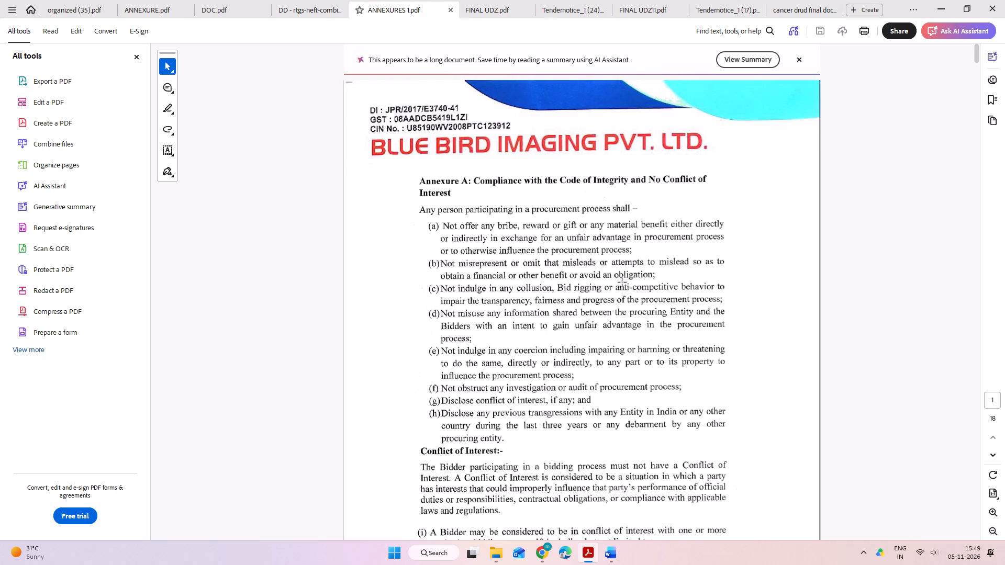
pyautogui.scroll(-4, 642, 282)
pyautogui.click(686, 255)
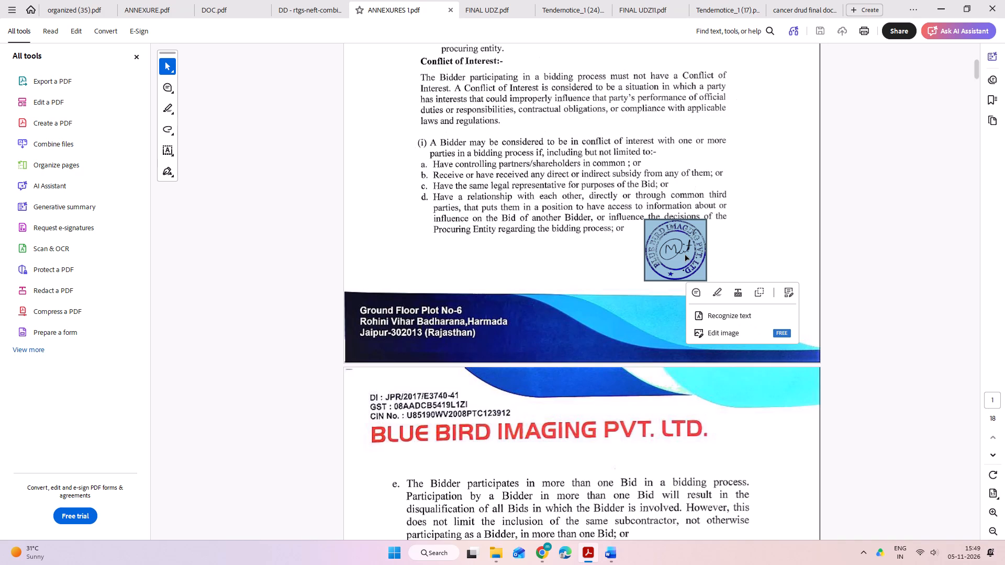
pyautogui.click(900, 270)
pyautogui.press('Home')
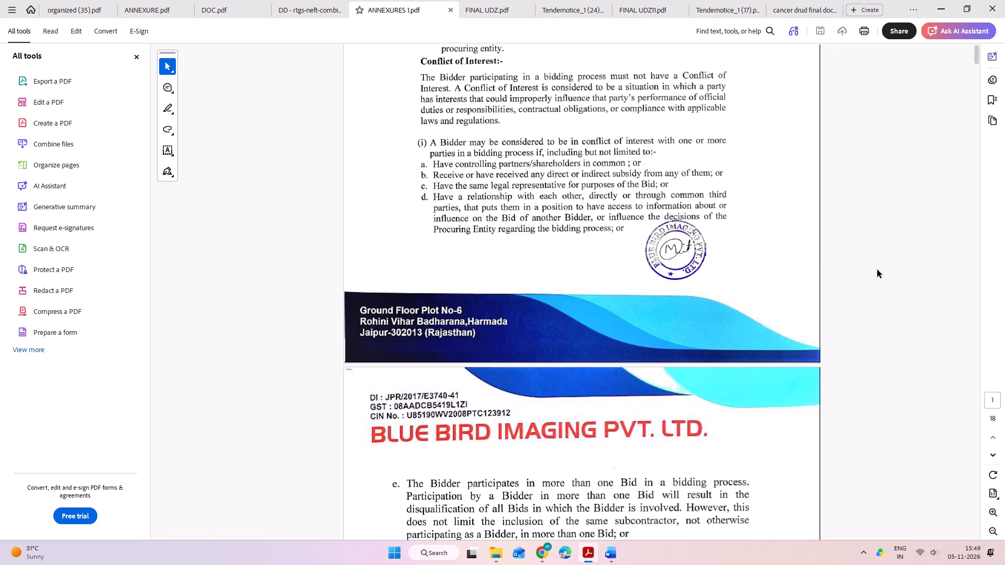
pyautogui.click(807, 0)
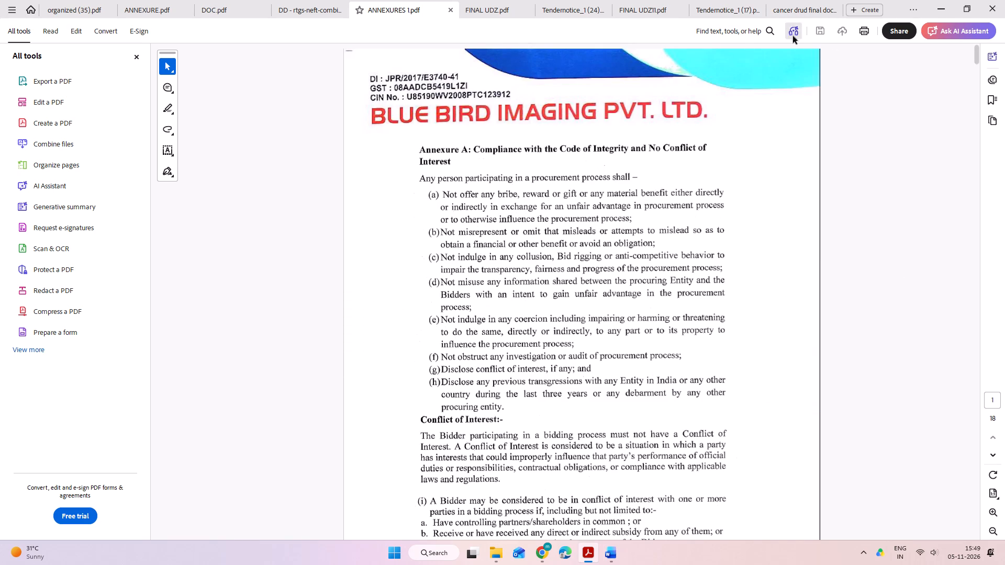
pyautogui.click(935, 7)
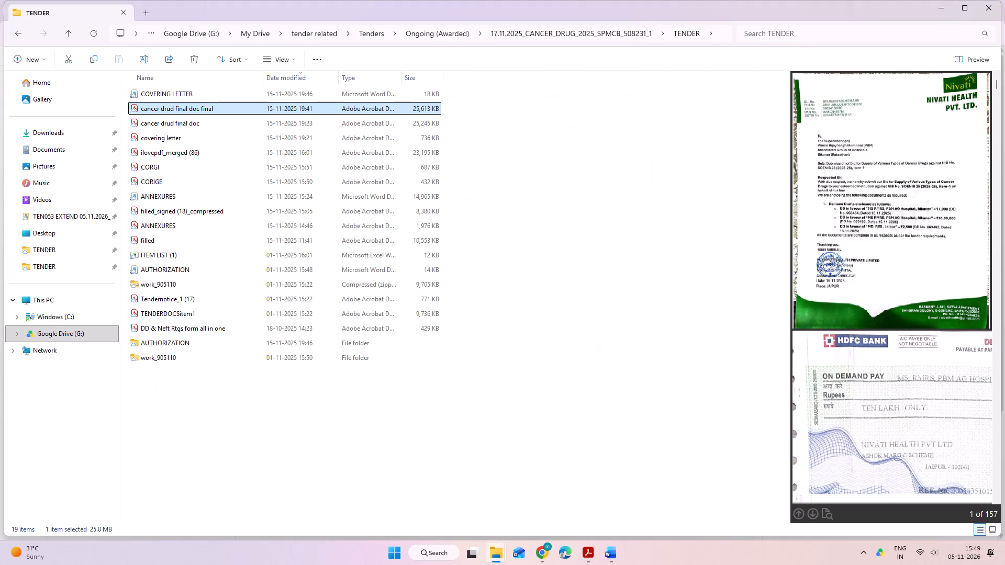
# Enlarge the file preview and examine the opening pages of "cancer drud final doc final".
pyautogui.scroll(-3, 945, 355)
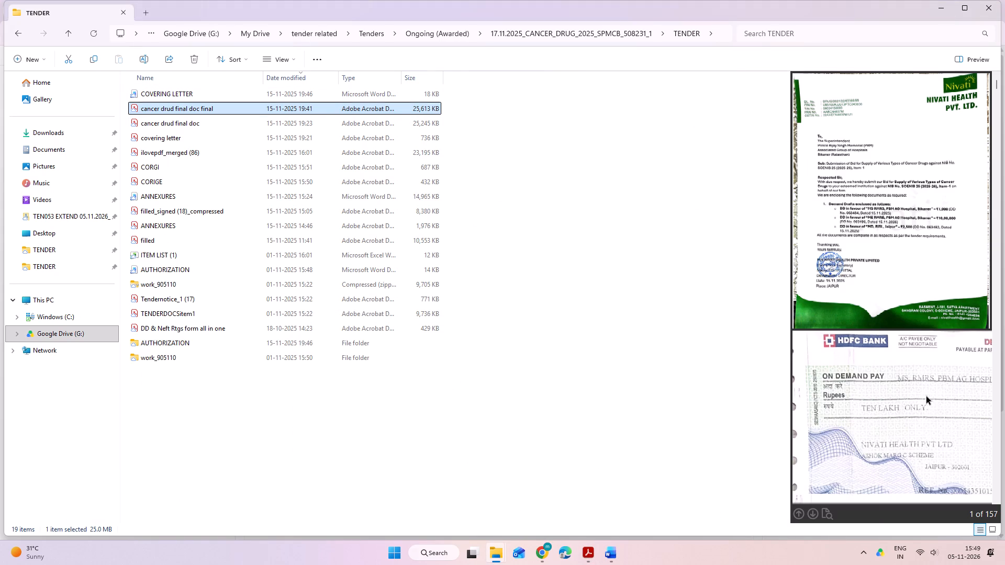
pyautogui.click(923, 401)
pyautogui.keyDown('ctrl'); pyautogui.moveTo(907, 275); pyautogui.dragTo(910, 321); pyautogui.keyUp('ctrl')
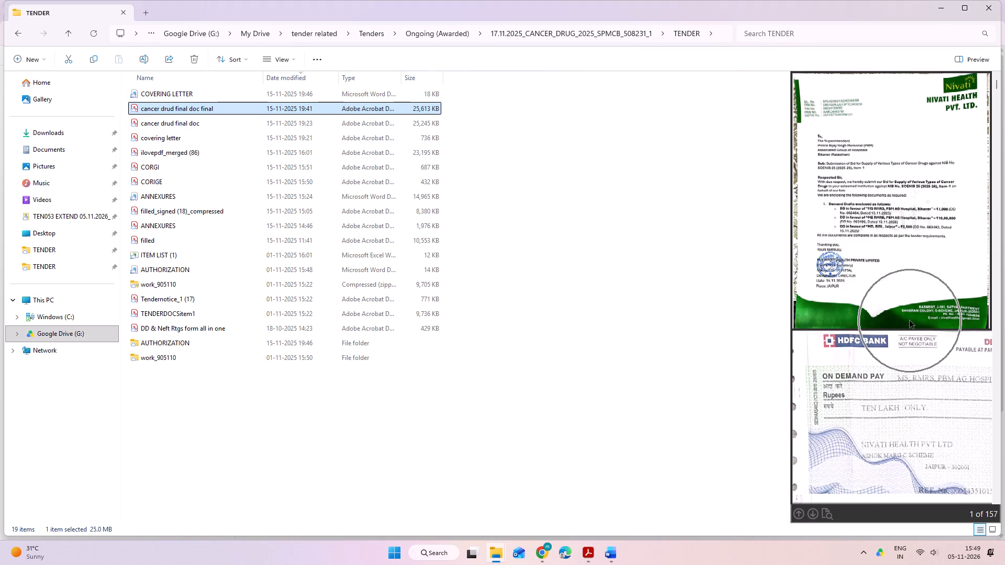
pyautogui.doubleClick(235, 115)
pyautogui.doubleClick(234, 109)
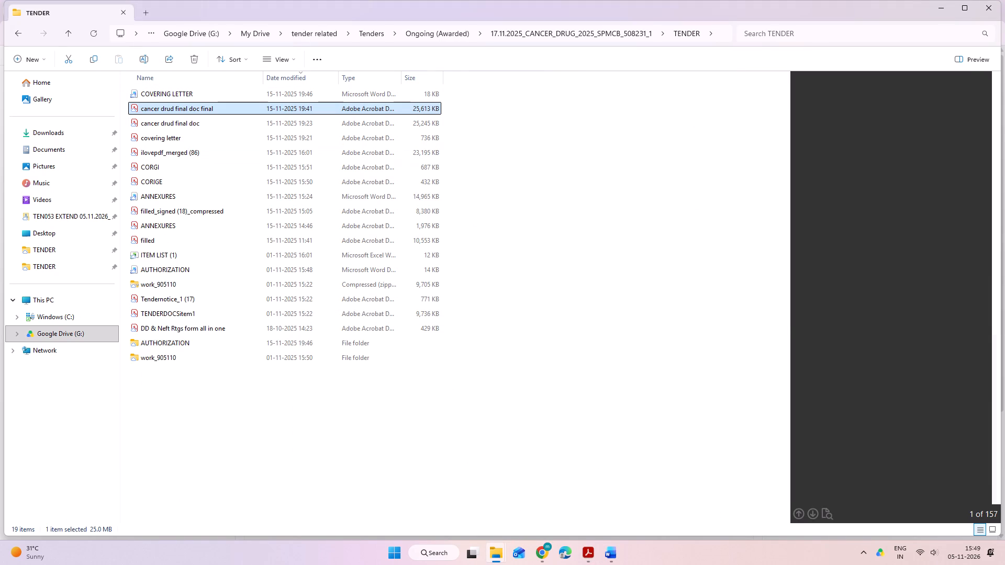
pyautogui.moveTo(789, 201); pyautogui.dragTo(447, 182)
pyautogui.scroll(-1, 699, 243)
pyautogui.click(867, 282)
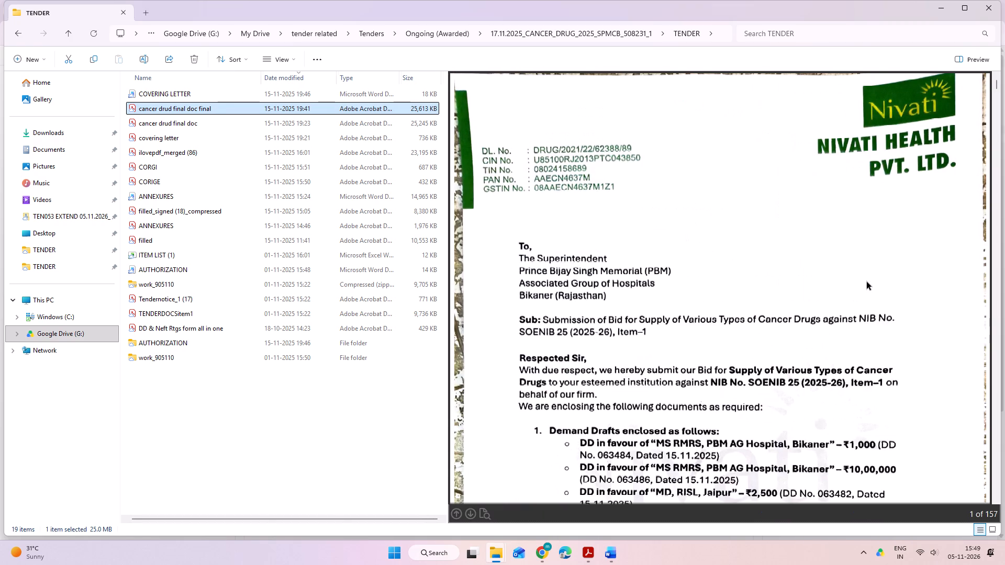
pyautogui.scroll(-2, 867, 282)
pyautogui.click(996, 86)
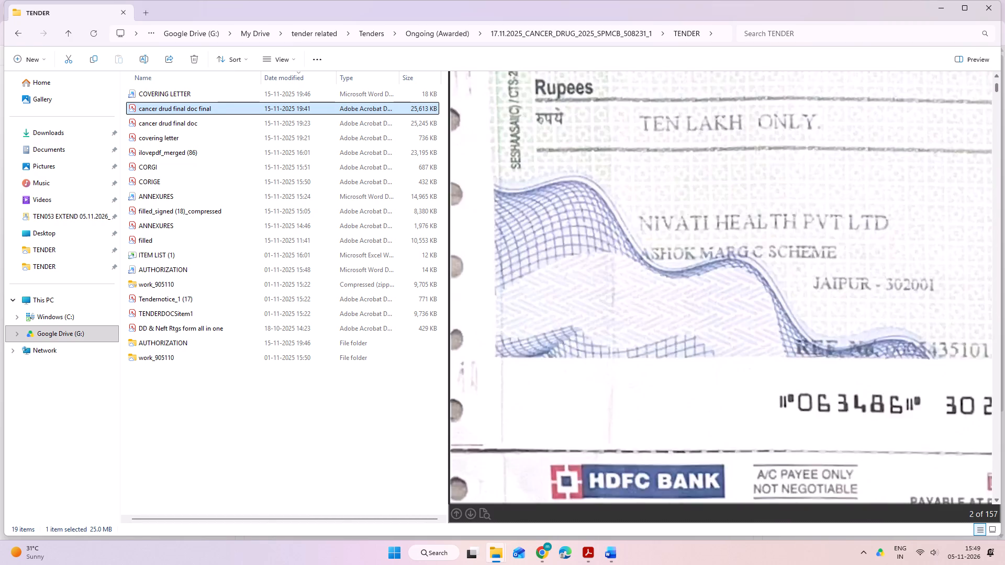
pyautogui.scroll(3, 786, 235)
pyautogui.click(862, 256)
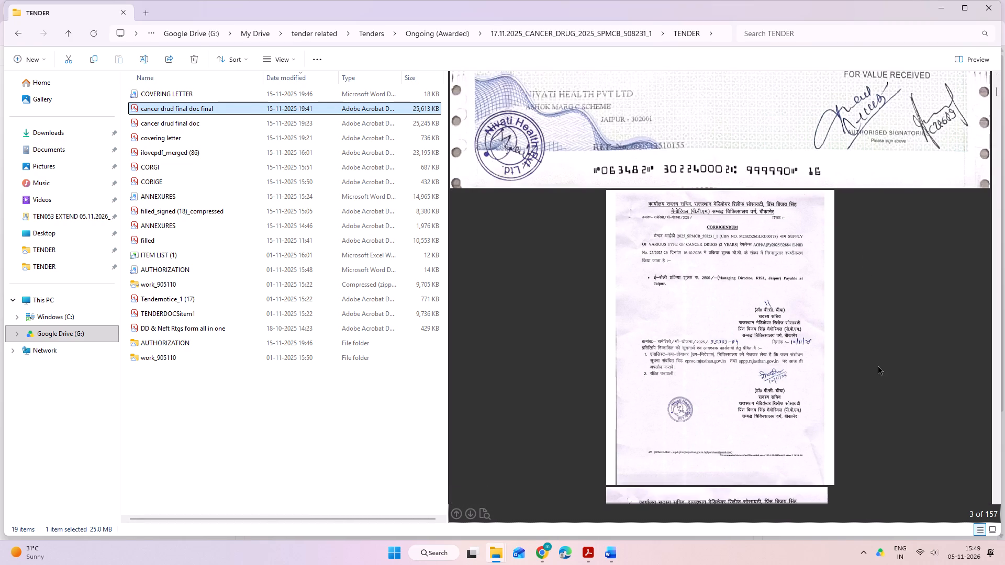
# Reselect "cancer drud final doc final" and examine the demand drafts after its covering letter in the preview.
pyautogui.click(878, 367)
pyautogui.press('Up')
pyautogui.press('Up')
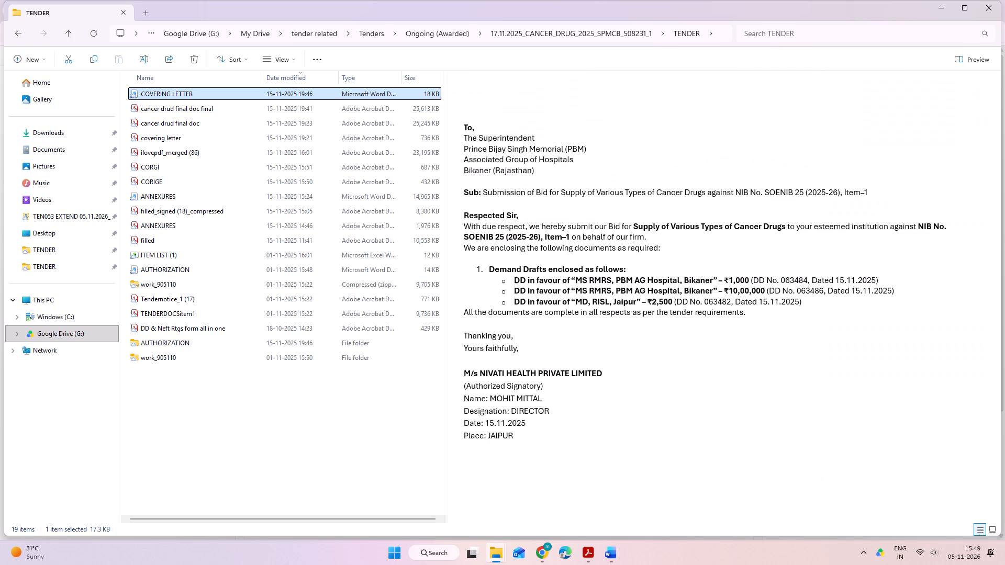
pyautogui.click(208, 105)
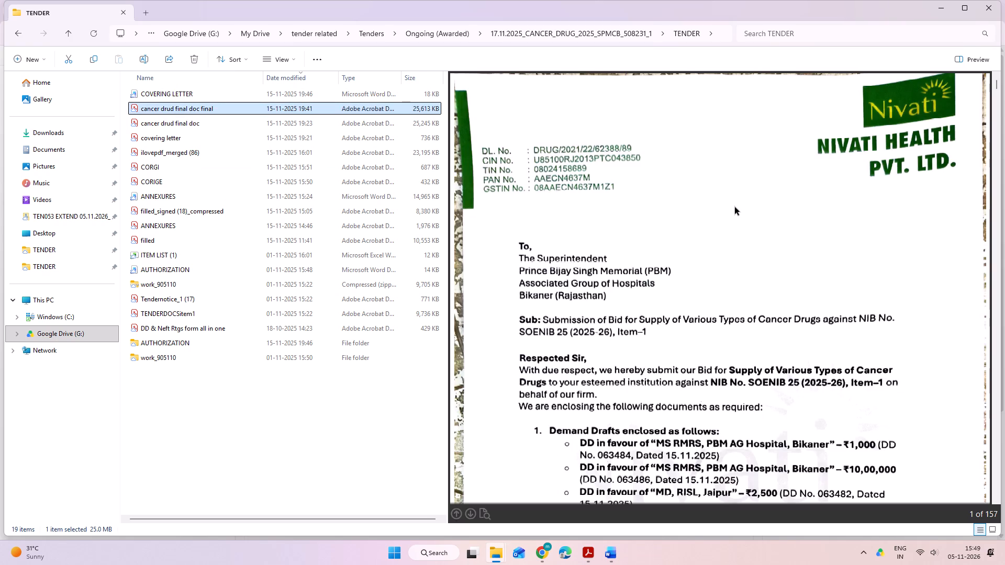
pyautogui.click(735, 207)
pyautogui.scroll(-2, 735, 207)
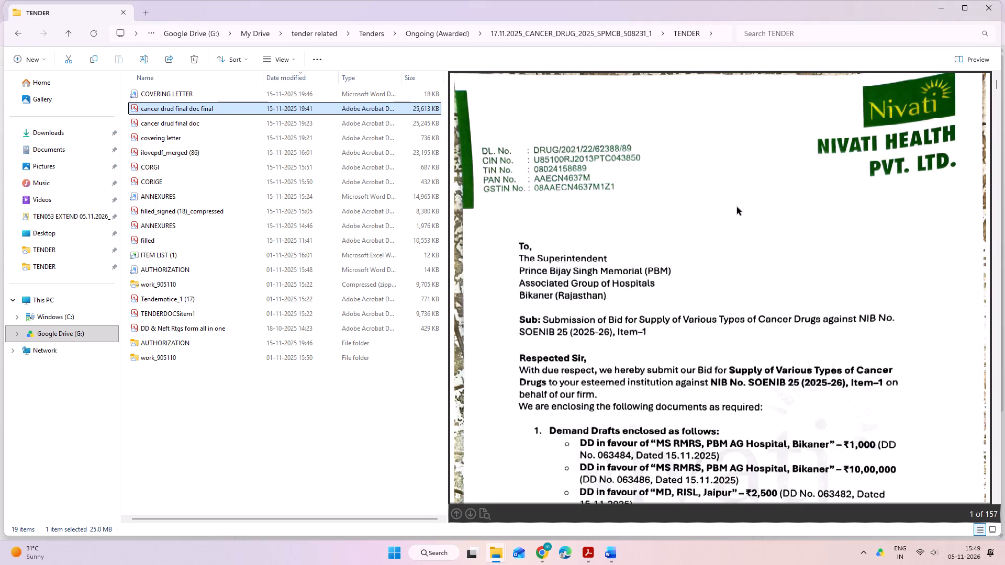
pyautogui.press('pagedown')
pyautogui.press('pageup')
pyautogui.click(194, 113)
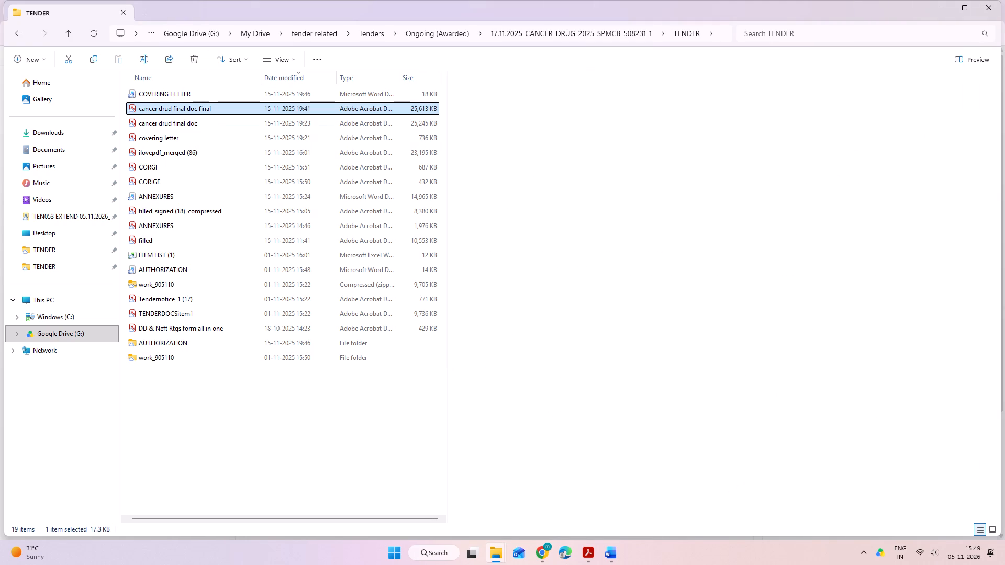
pyautogui.click(816, 179)
pyautogui.click(996, 86)
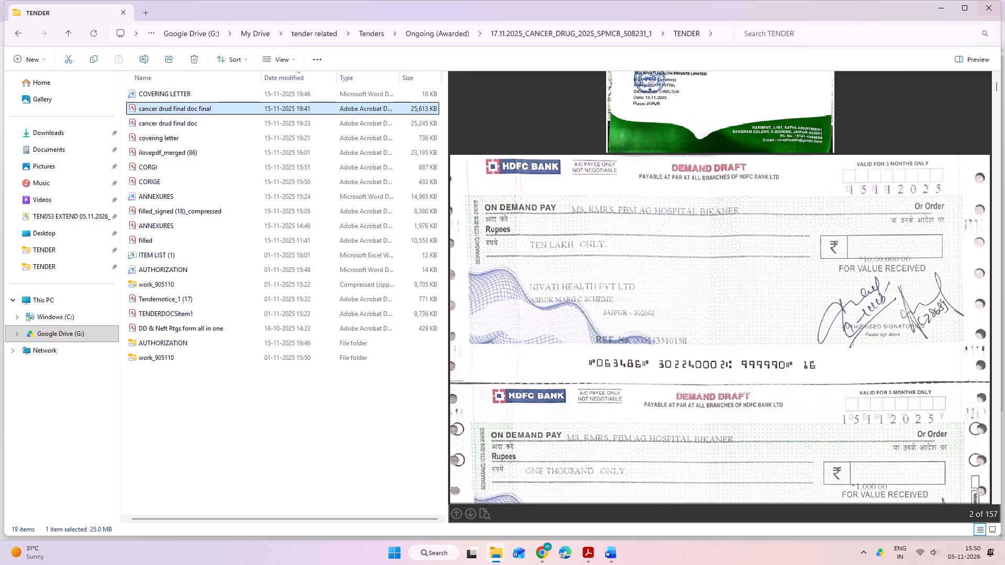
# Switch to the New Tender form in Chrome and go to the BID ID field.
pyautogui.hotkey('alt', 'Tab')
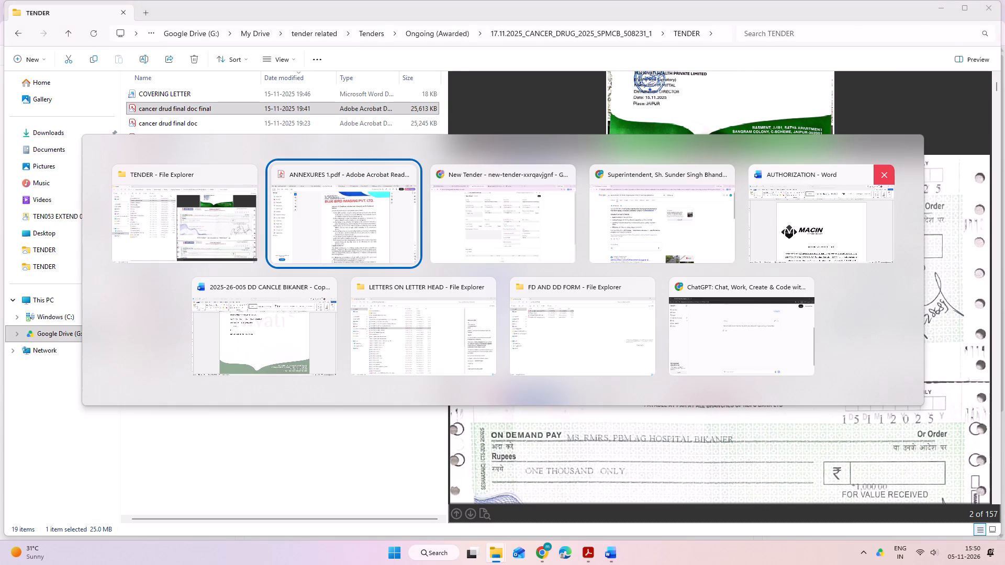
pyautogui.keyDown('alt'); pyautogui.click(538, 218); pyautogui.keyUp('alt')
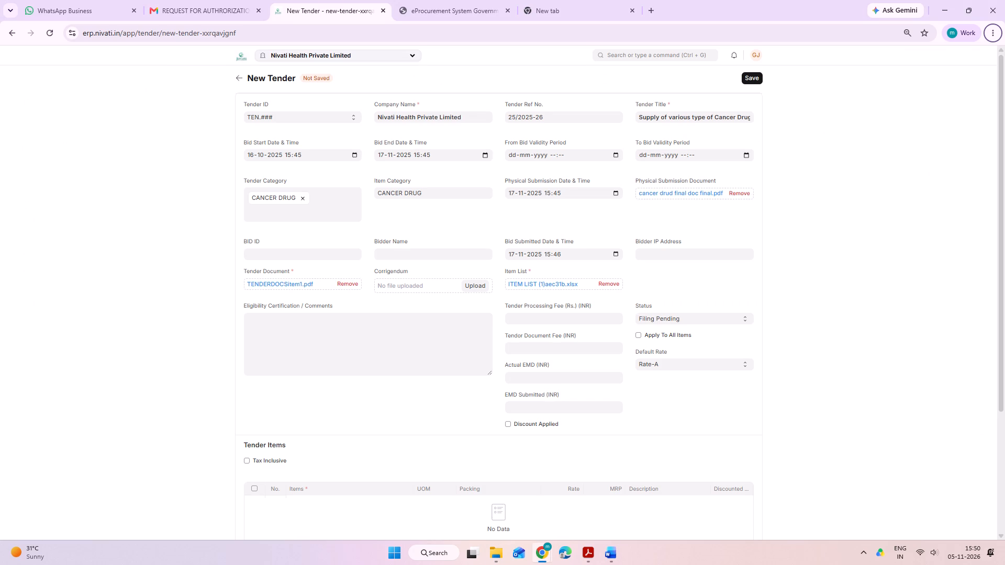
pyautogui.click(288, 251)
# Return to File Explorer and open the parent folder 17.11.2025_CANCER_DRUG_2025_SPMCB_508231_1.
pyautogui.hotkey('alt', 'Tab')
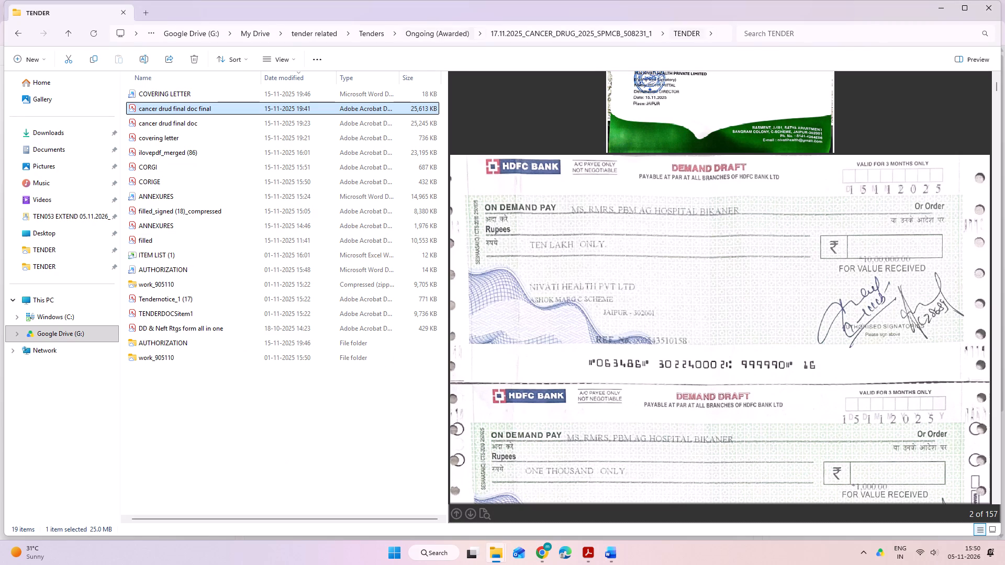
pyautogui.click(724, 35)
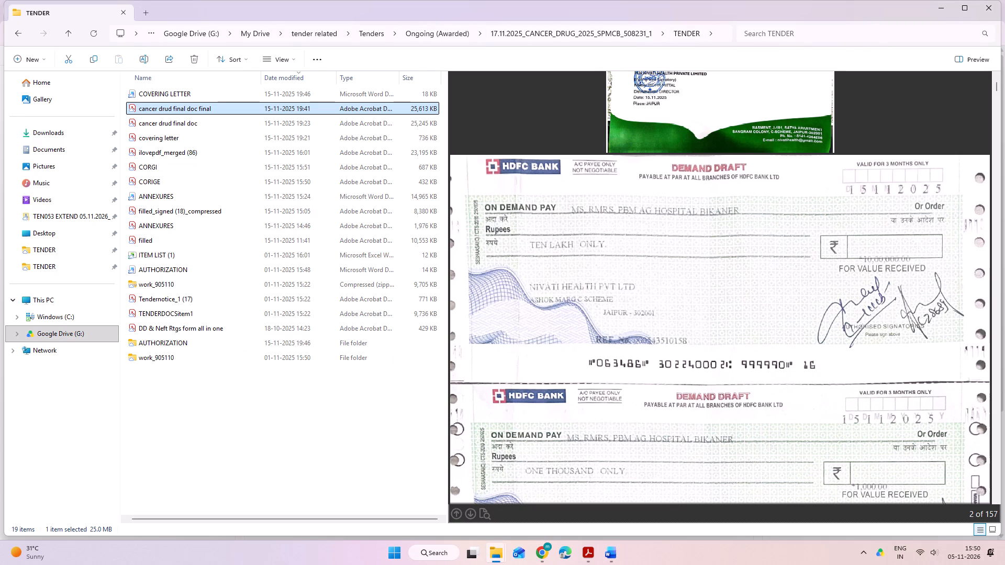
pyautogui.click(722, 32)
pyautogui.click(604, 35)
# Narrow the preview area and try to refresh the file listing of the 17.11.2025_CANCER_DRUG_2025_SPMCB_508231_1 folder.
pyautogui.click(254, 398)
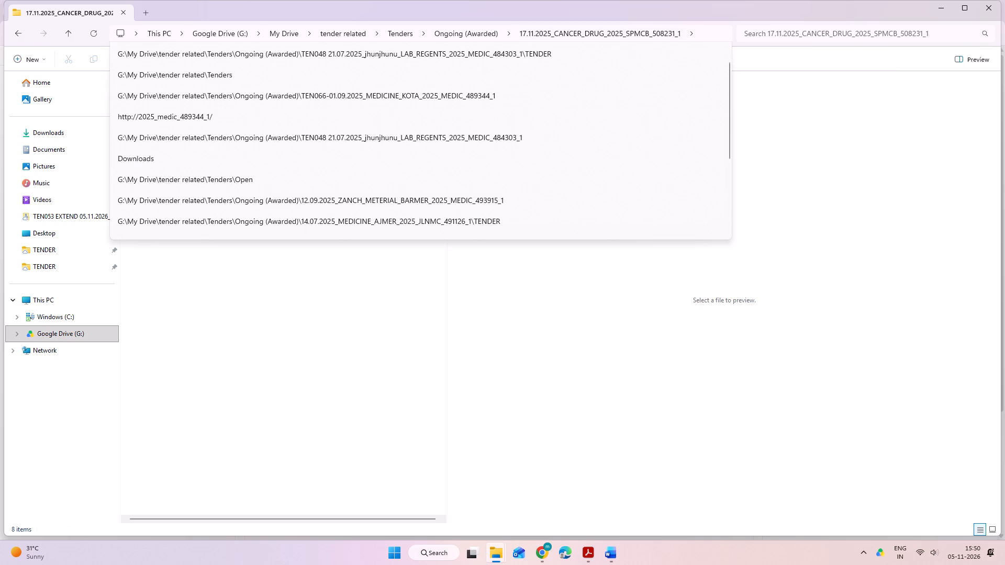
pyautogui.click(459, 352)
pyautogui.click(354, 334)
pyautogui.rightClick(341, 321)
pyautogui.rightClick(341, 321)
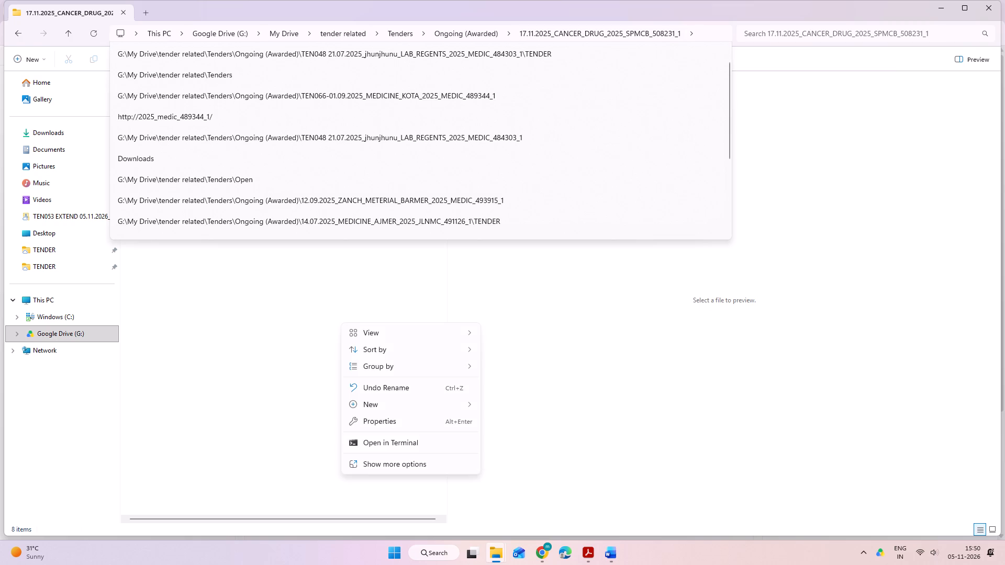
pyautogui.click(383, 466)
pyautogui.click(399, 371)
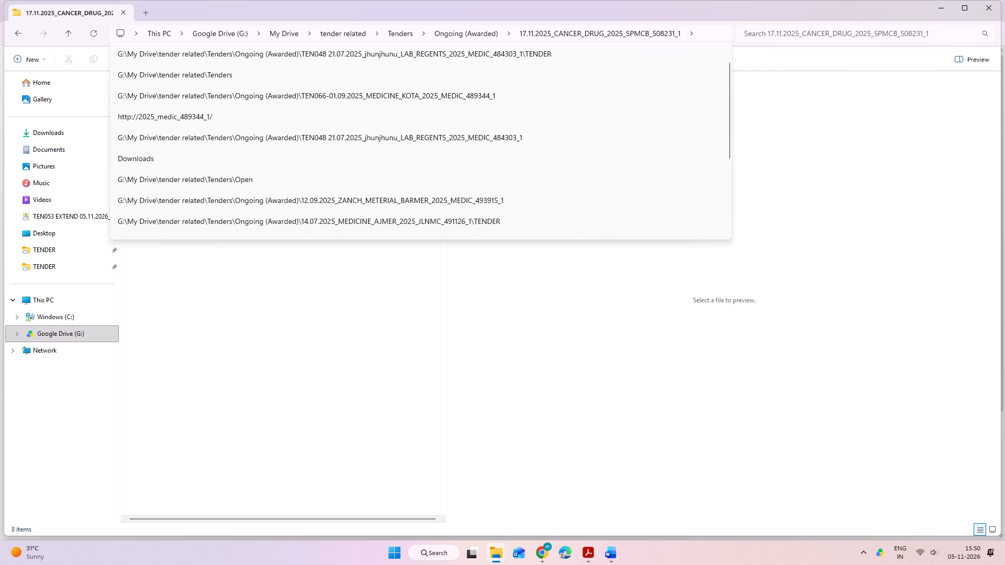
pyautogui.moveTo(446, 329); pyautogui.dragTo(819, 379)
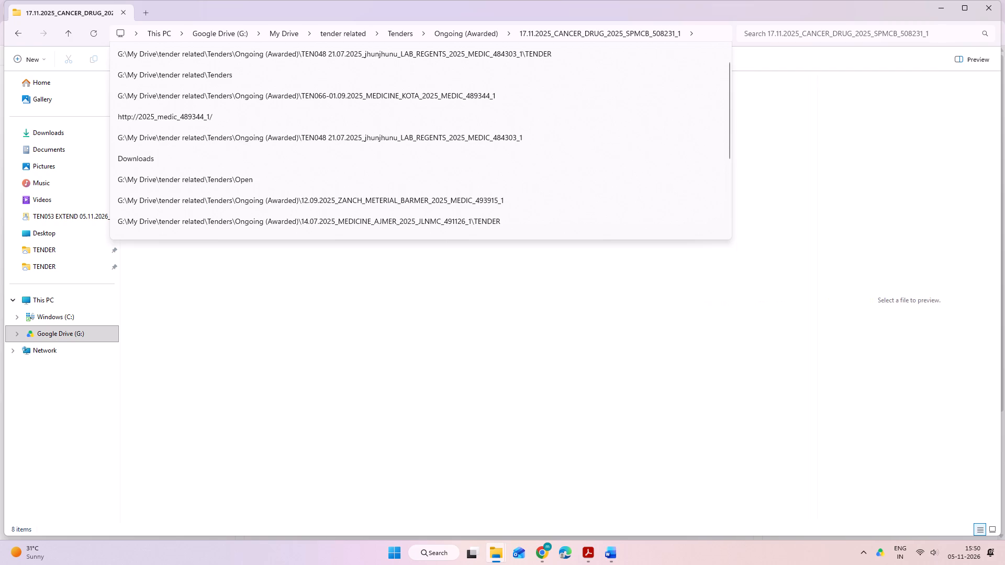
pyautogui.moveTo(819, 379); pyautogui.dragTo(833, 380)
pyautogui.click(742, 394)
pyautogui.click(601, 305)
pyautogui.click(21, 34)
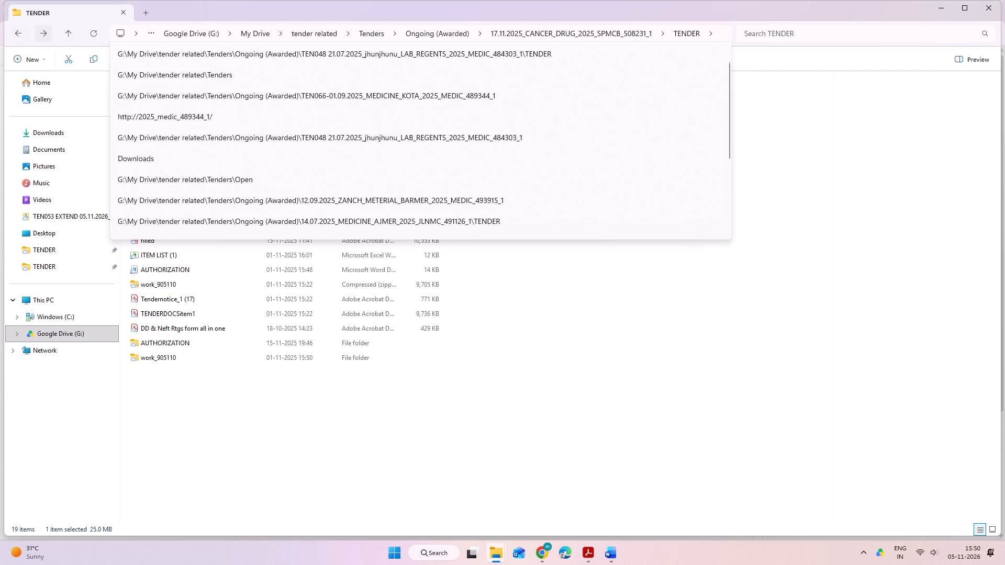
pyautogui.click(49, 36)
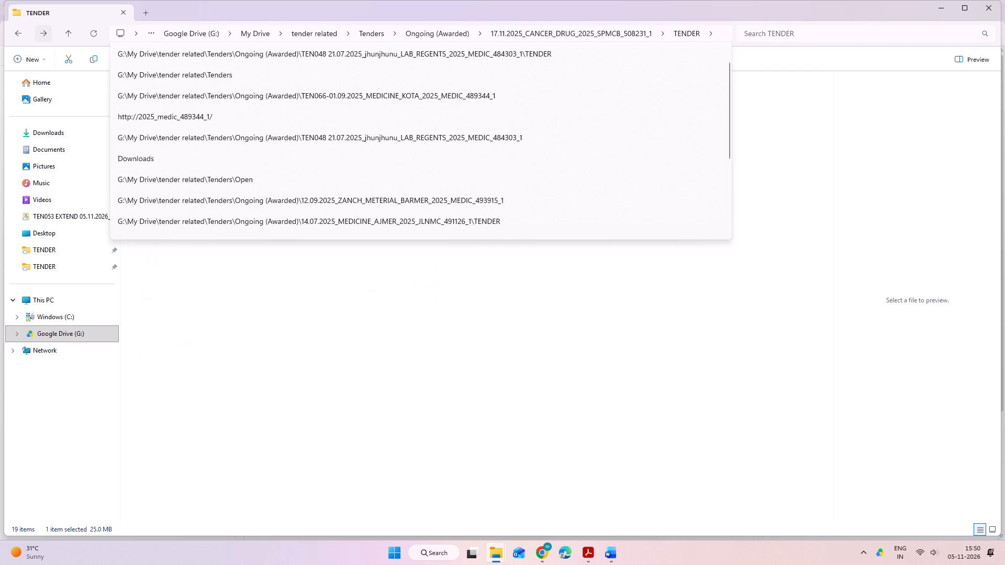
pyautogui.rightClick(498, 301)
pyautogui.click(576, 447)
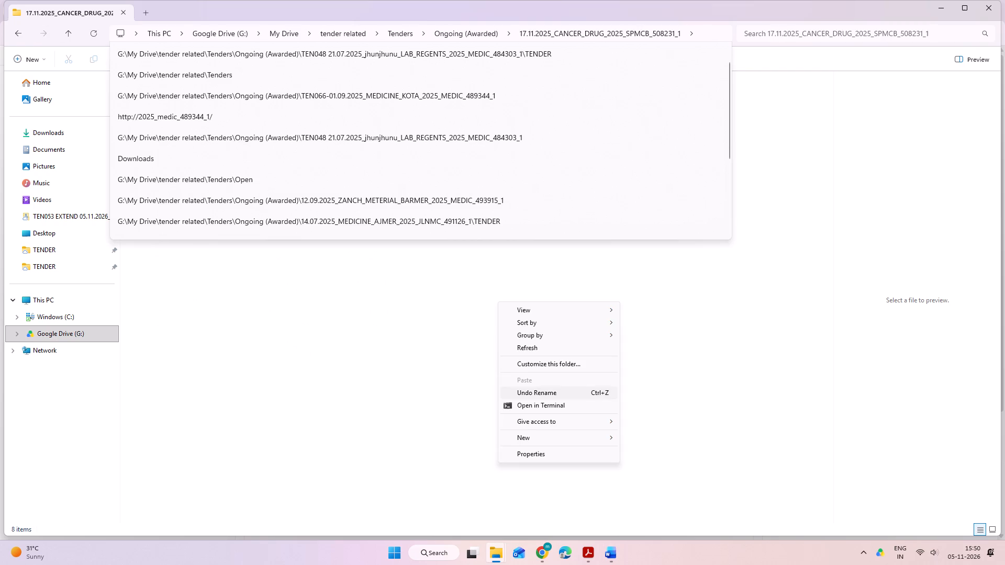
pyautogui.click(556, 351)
# Copy the tender ID 2025_SPMCB_508231_1 from the end of the folder's path.
pyautogui.click(699, 32)
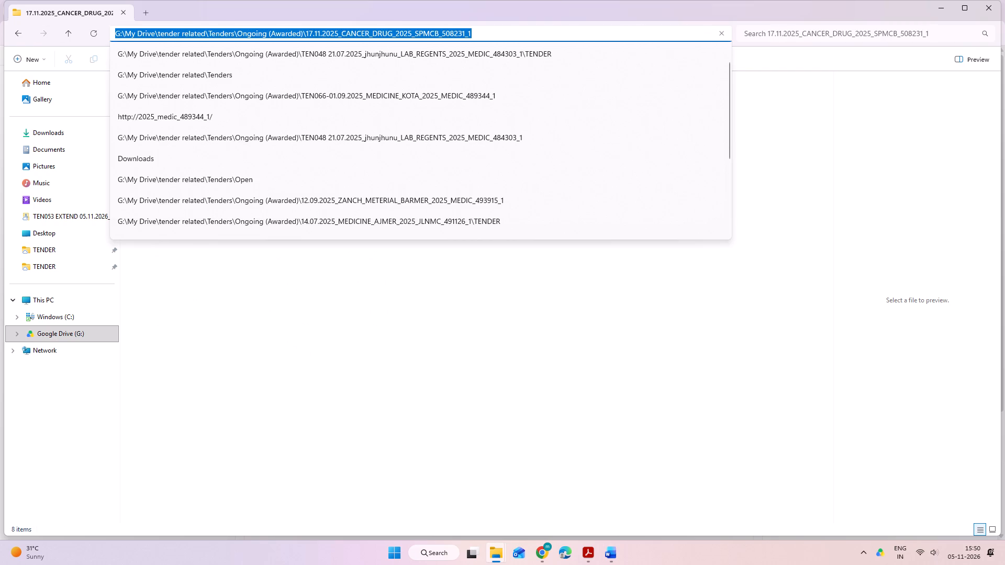
pyautogui.click(614, 27)
pyautogui.click(609, 29)
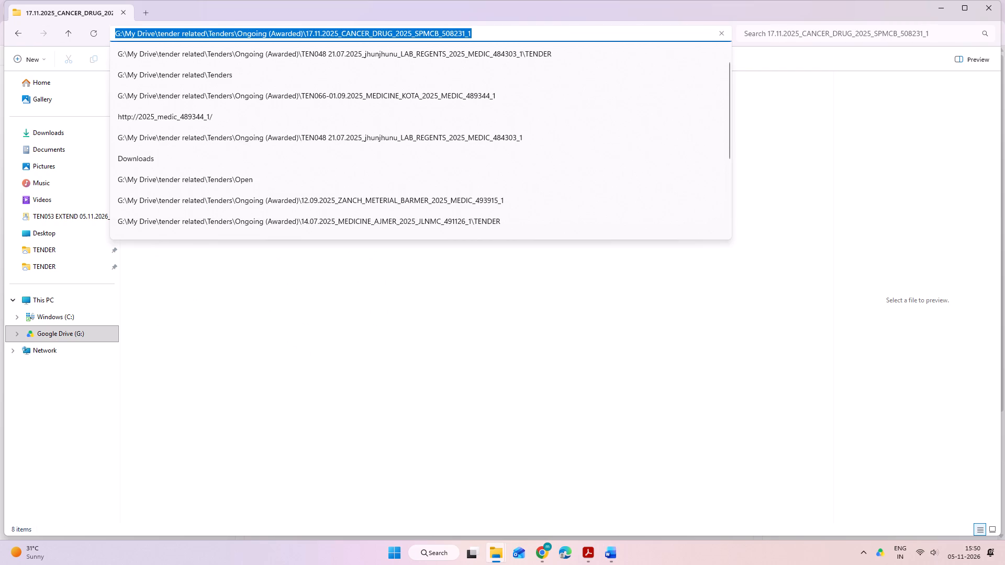
pyautogui.click(470, 35)
pyautogui.click(483, 33)
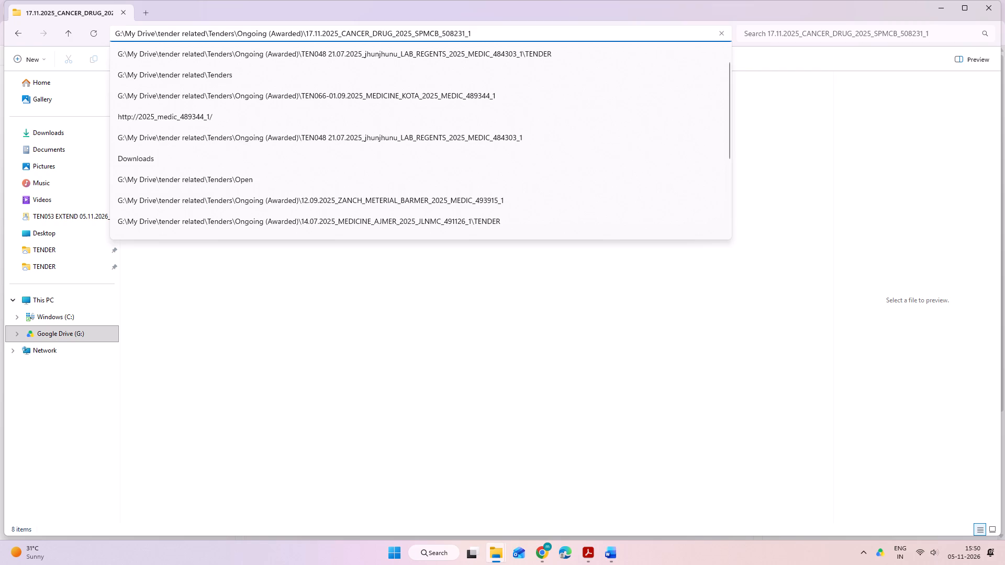
pyautogui.hotkey('shift', 'Left')
pyautogui.hotkey('shift', 'Left')
pyautogui.hotkey('shift', 'Left')
pyautogui.hotkey('shift', 'Left')
pyautogui.hotkey('shift', 'Left')
pyautogui.hotkey('shift', 'Left')
pyautogui.hotkey('shift', 'Left')
pyautogui.hotkey('shift', 'Left')
pyautogui.hotkey('shift', 'Left')
pyautogui.hotkey('shift', 'Left')
pyautogui.hotkey('shift', 'Left')
pyautogui.hotkey('shift', 'Left')
pyautogui.hotkey('shift', 'Left')
pyautogui.hotkey('shift', 'Left')
pyautogui.hotkey('shift', 'Left')
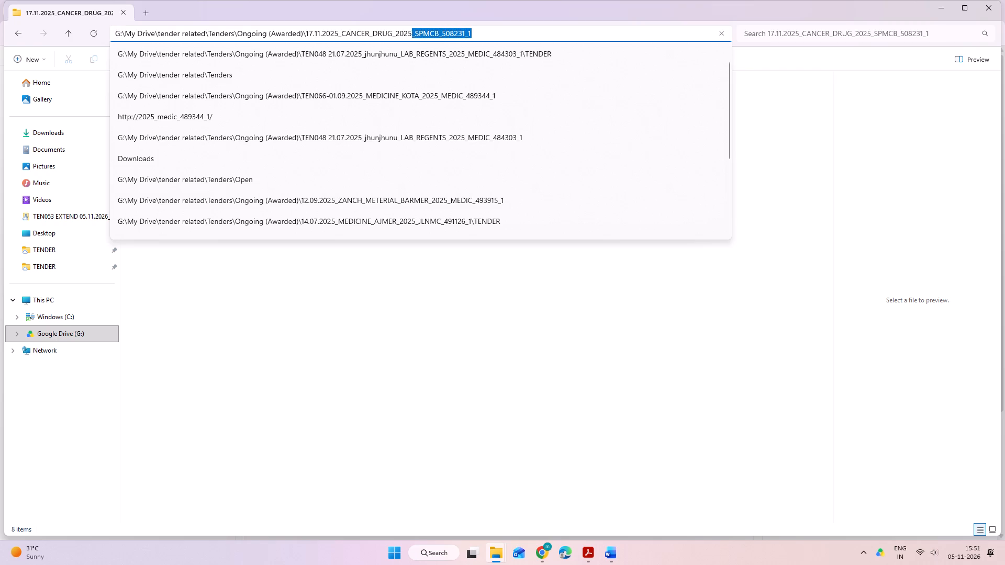
pyautogui.hotkey('shift', 'Left')
pyautogui.hotkey('shift', 'Left')
pyautogui.hotkey('shift', 'Left')
pyautogui.hotkey('shift', 'Left')
pyautogui.hotkey('ctrl', 'c')
# Paste the copied tender ID 2025_SPMCB_508231_1 as the BID ID in the New Tender form in Chrome.
pyautogui.hotkey('alt', 'Tab')
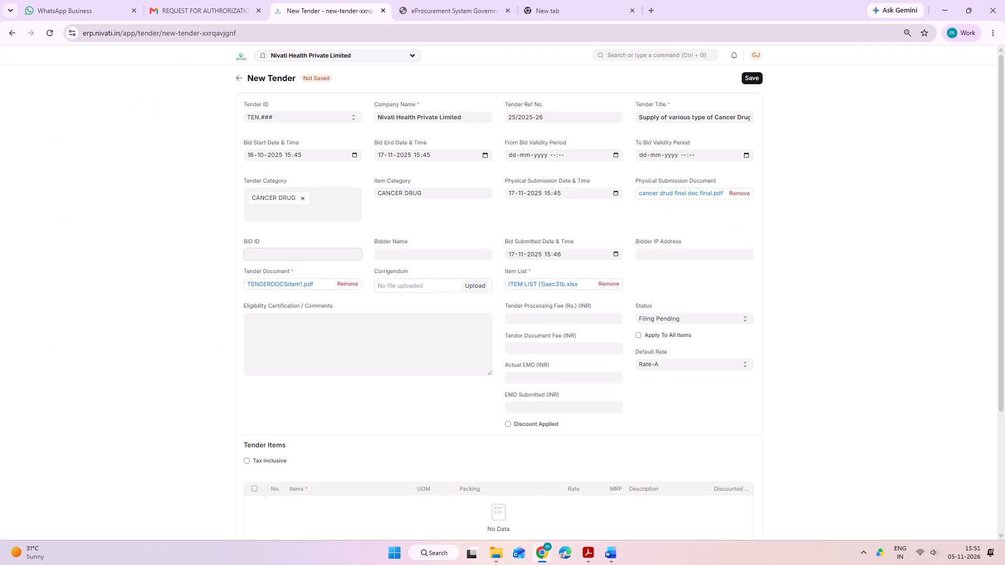
pyautogui.hotkey('ctrl', 'v')
pyautogui.hotkey('ctrl', 'c')
# Enter NIVATI HEALTH PRIVATE LIMITED as the bidder name.
pyautogui.click(449, 254)
pyautogui.write('NIVATI HEA')
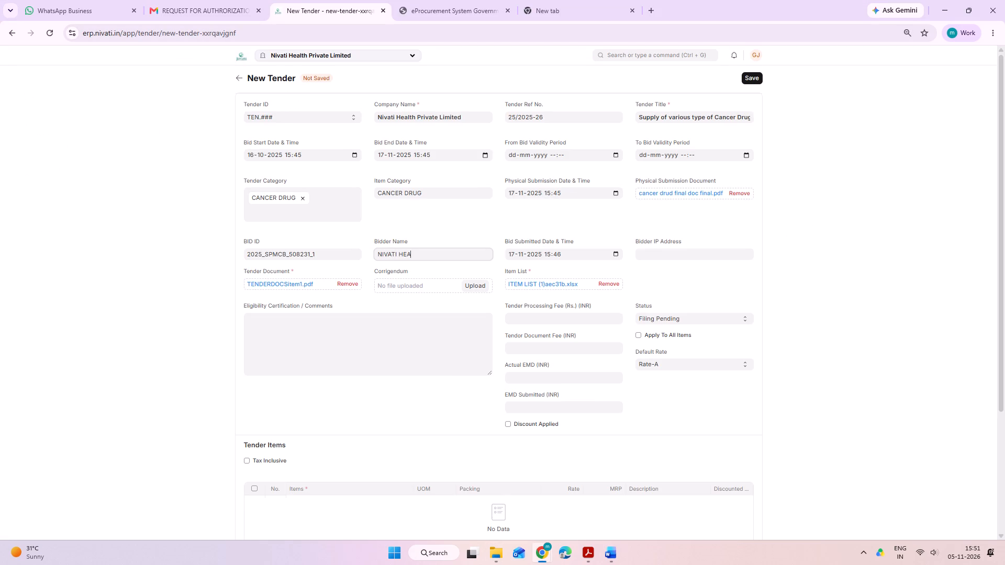
pyautogui.write('LTH')
pyautogui.press('space')
pyautogui.write('PRIVATE LIMITED')
pyautogui.click(671, 255)
# From File Explorer's TENDER subfolder, open the PDF cancer drud final doc final and check the demand draft amounts in its covering letter.
pyautogui.click(583, 320)
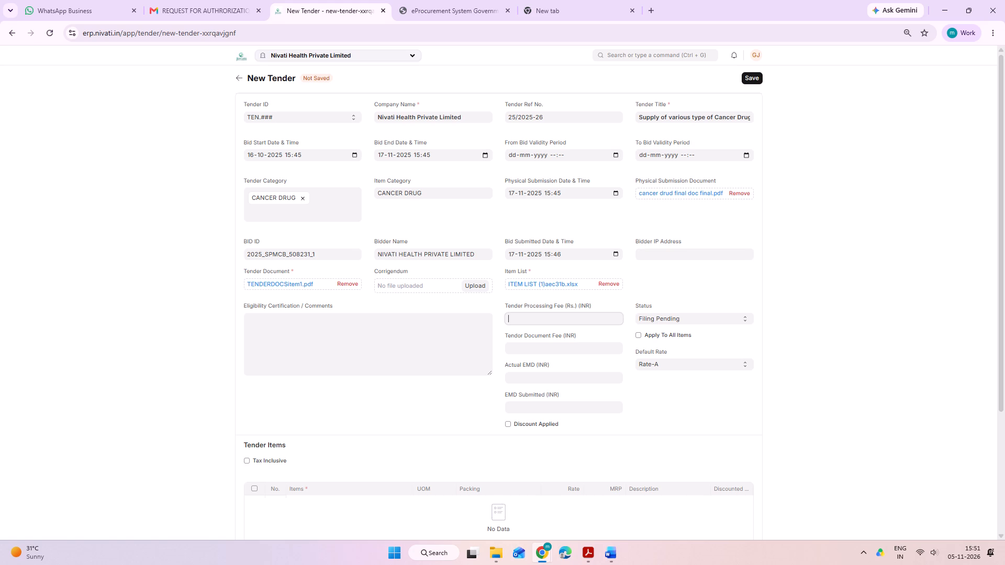
pyautogui.hotkey('alt', 'Tab')
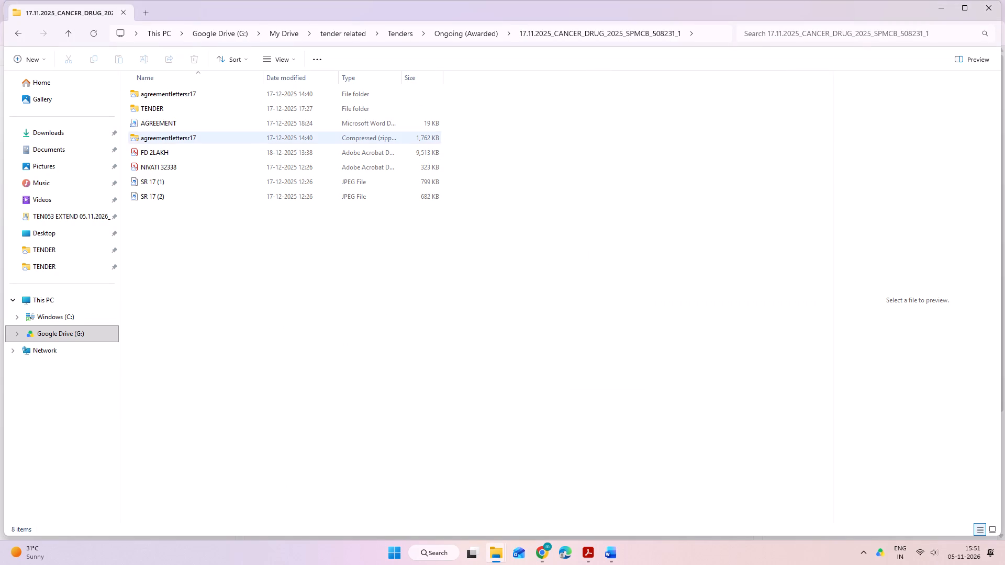
pyautogui.click(565, 29)
pyautogui.doubleClick(219, 111)
pyautogui.rightClick(626, 206)
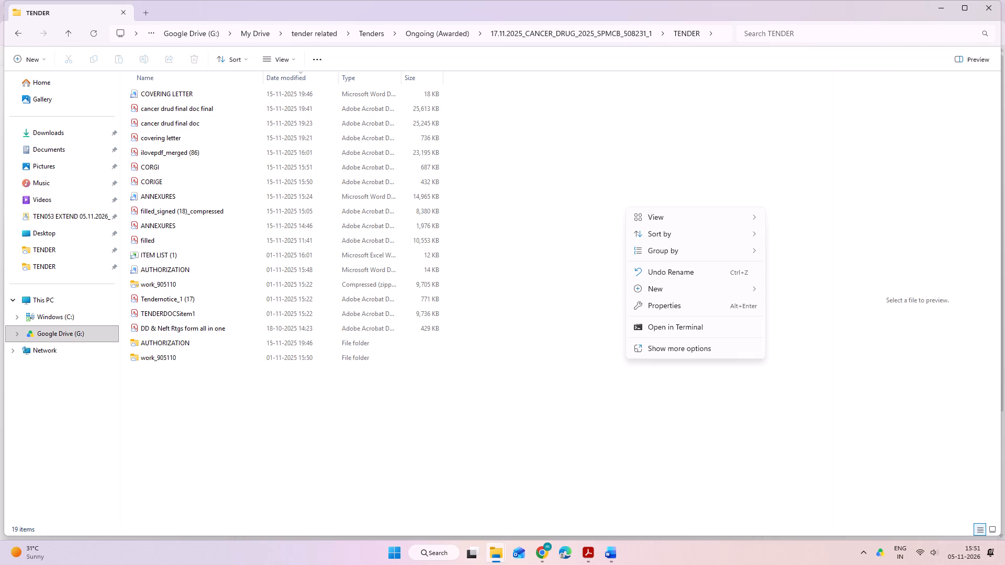
pyautogui.click(669, 346)
pyautogui.click(671, 256)
pyautogui.doubleClick(252, 111)
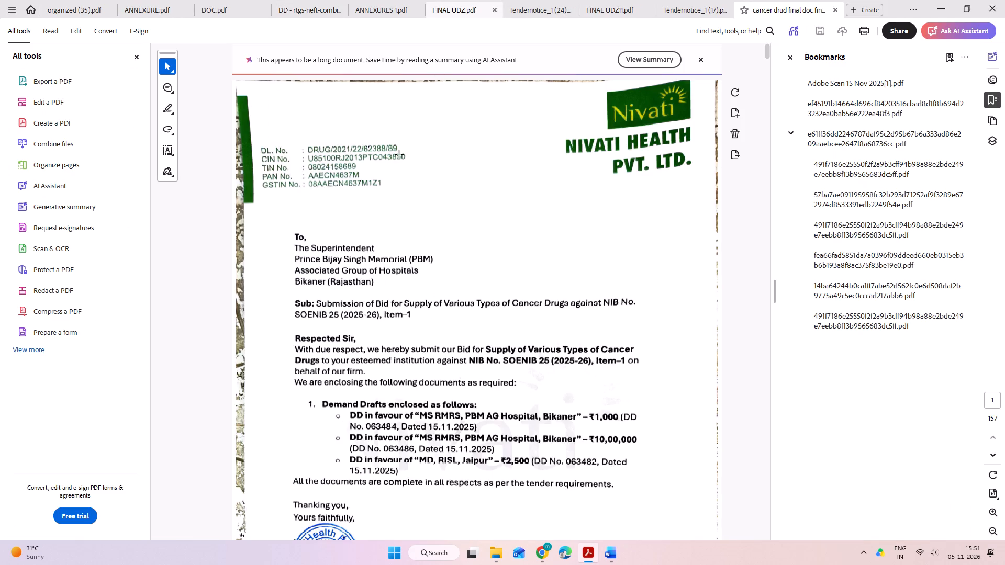
pyautogui.scroll(-1, 518, 314)
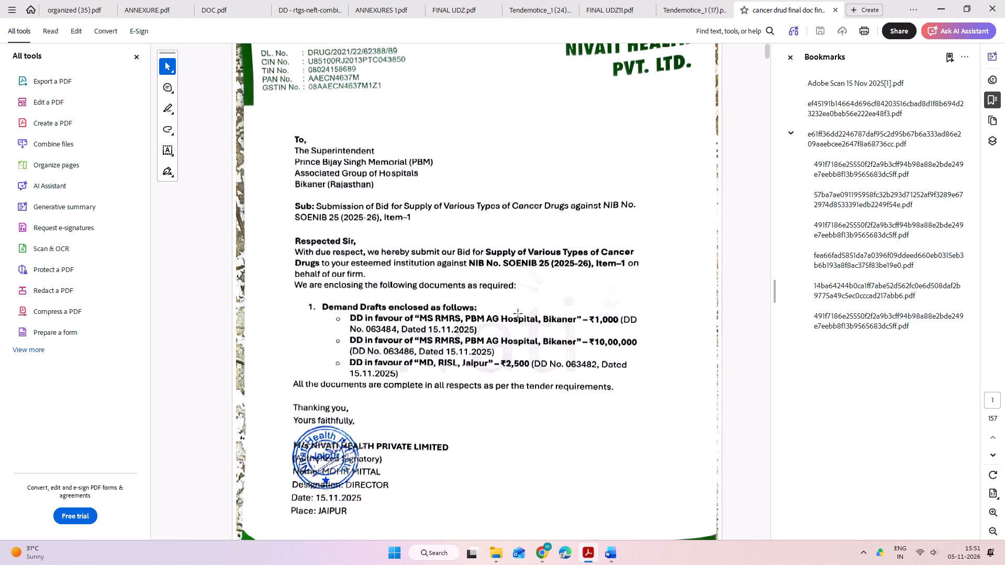
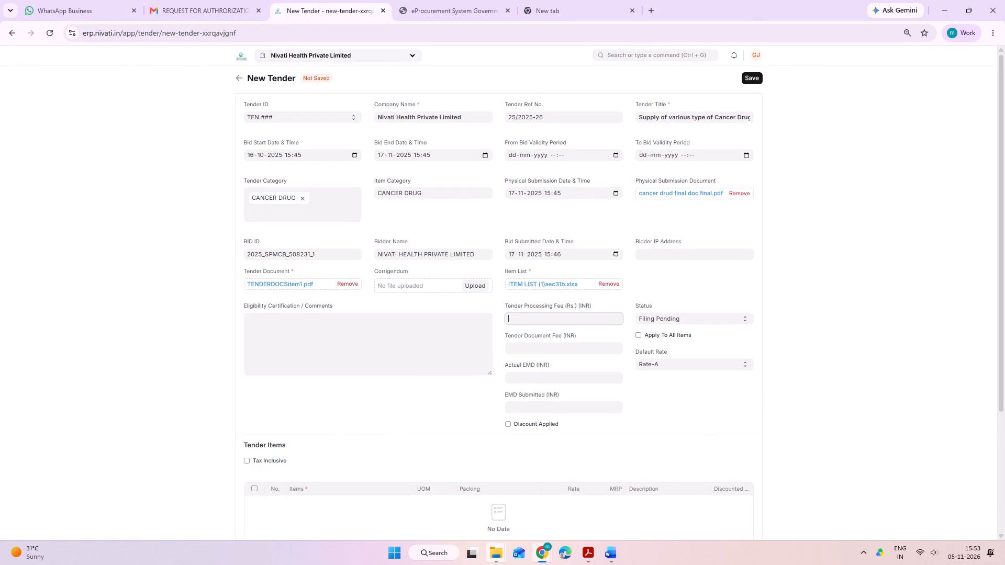
# Go back to the cancer drud final doc final PDF in Acrobat and review the demand draft amounts and payees in its covering letter.
pyautogui.click(416, 503)
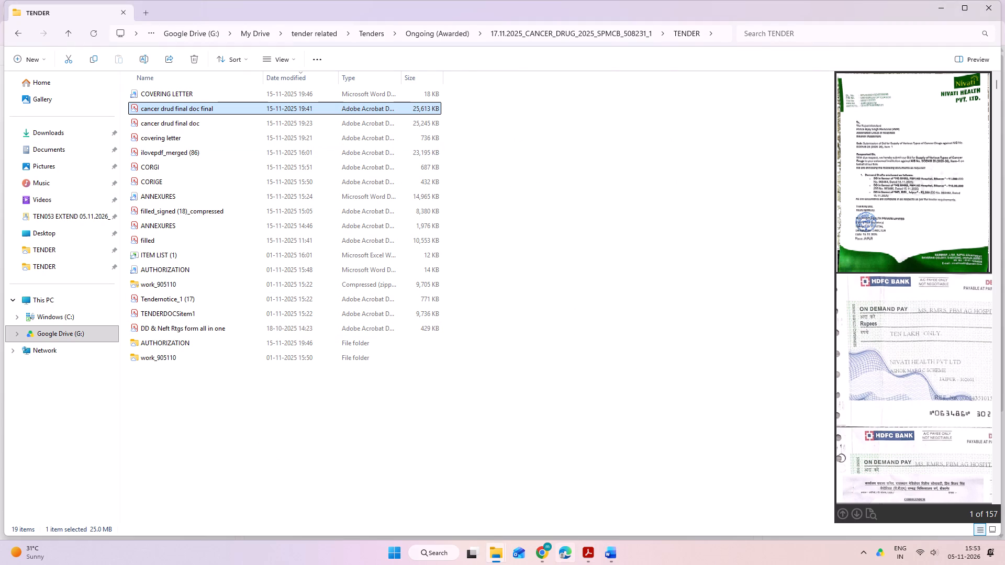
pyautogui.click(587, 559)
pyautogui.scroll(-3, 589, 356)
pyautogui.scroll(1, 589, 356)
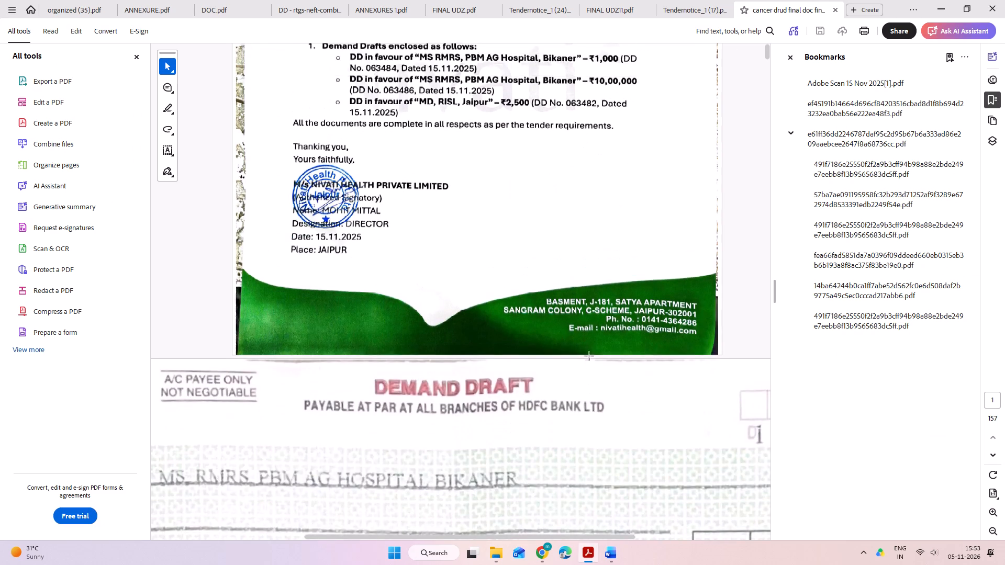
pyautogui.scroll(1, 589, 356)
pyautogui.scroll(-1, 589, 356)
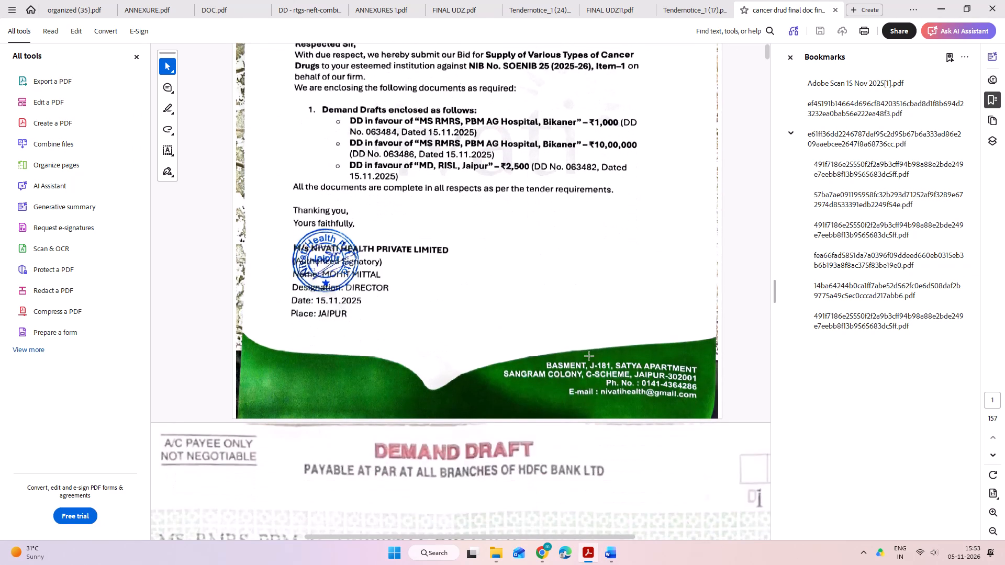
pyautogui.scroll(2, 589, 356)
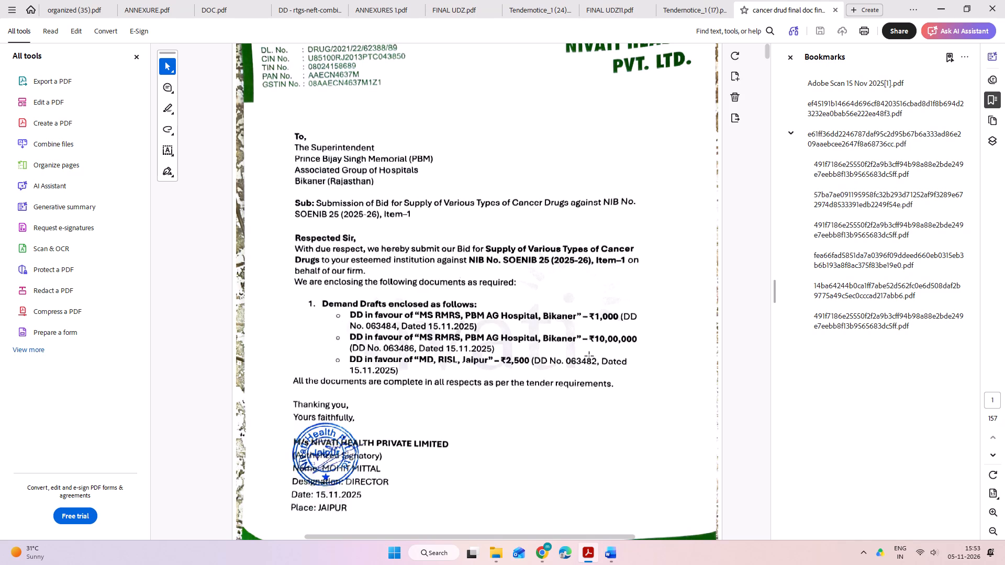
pyautogui.scroll(-1, 643, 336)
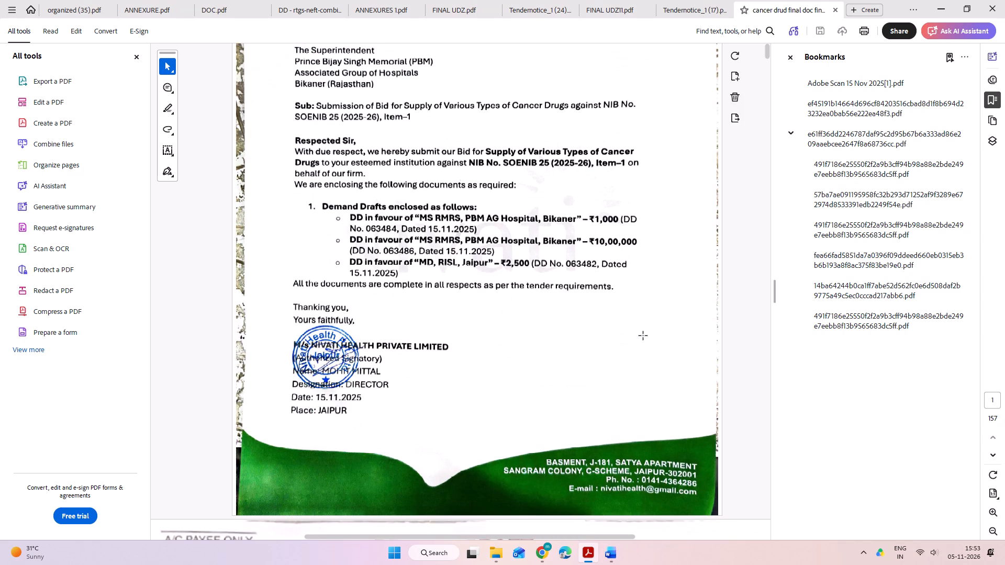
pyautogui.click(760, 350)
# Switch back to the New Tender form in Chrome.
pyautogui.hotkey('alt', 'Tab')
pyautogui.hotkey('alt', 'Tab')
pyautogui.hotkey('alt', 'Tab')
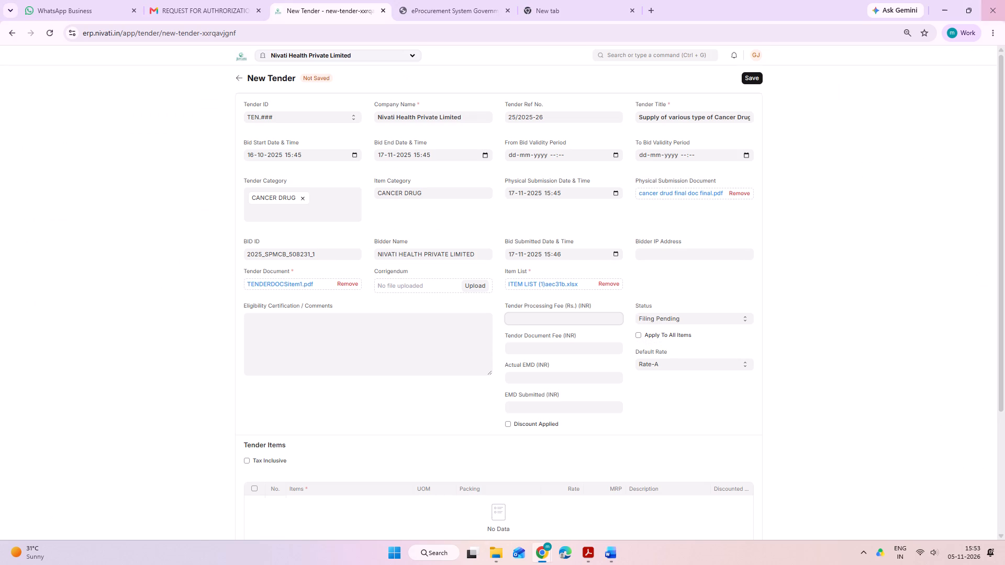
pyautogui.middleClick(353, 0)
pyautogui.click(561, 105)
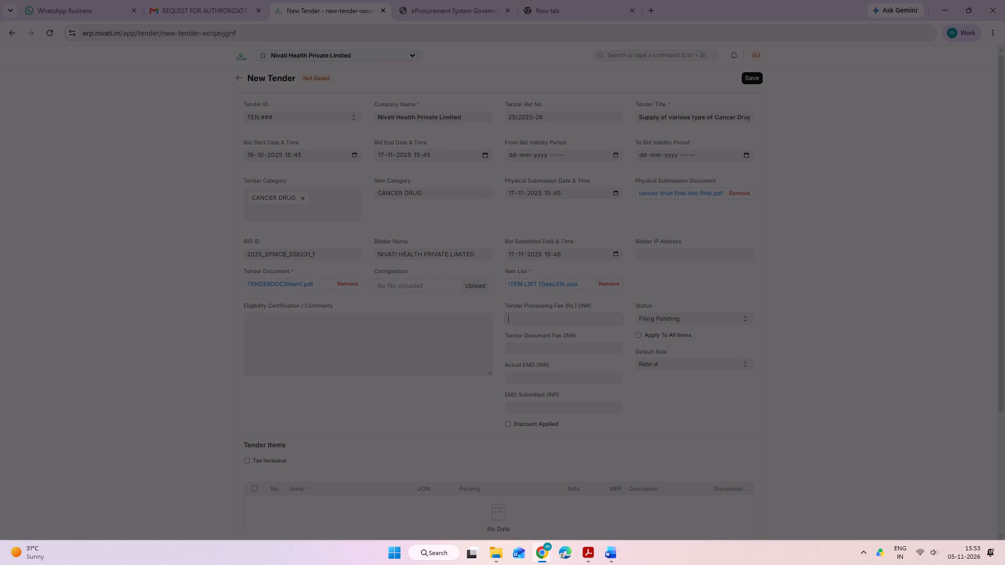
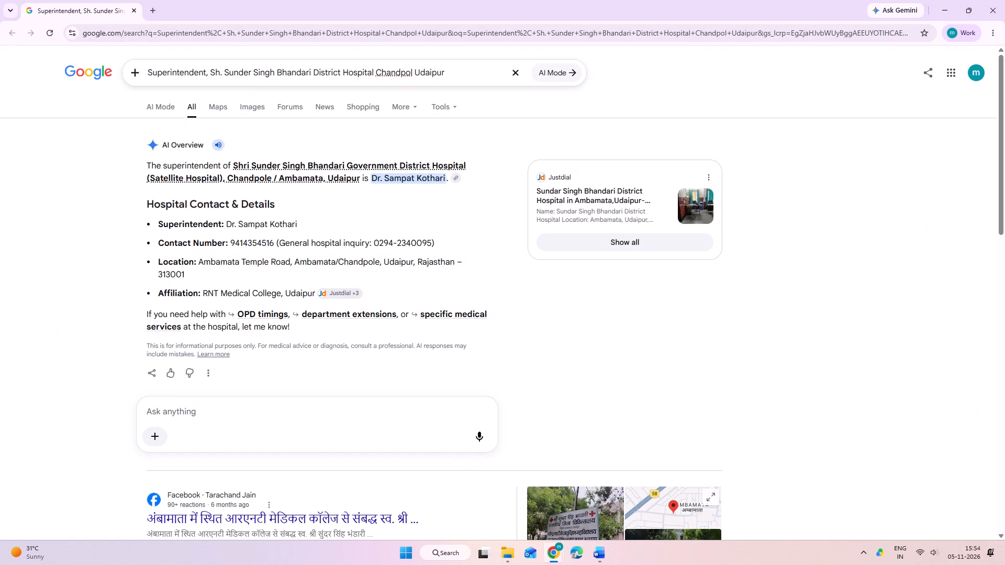
# Close the Google search window for the Udaipur hospital superintendent and the AUTHORIZATION document in Word.
pyautogui.click(1004, 0)
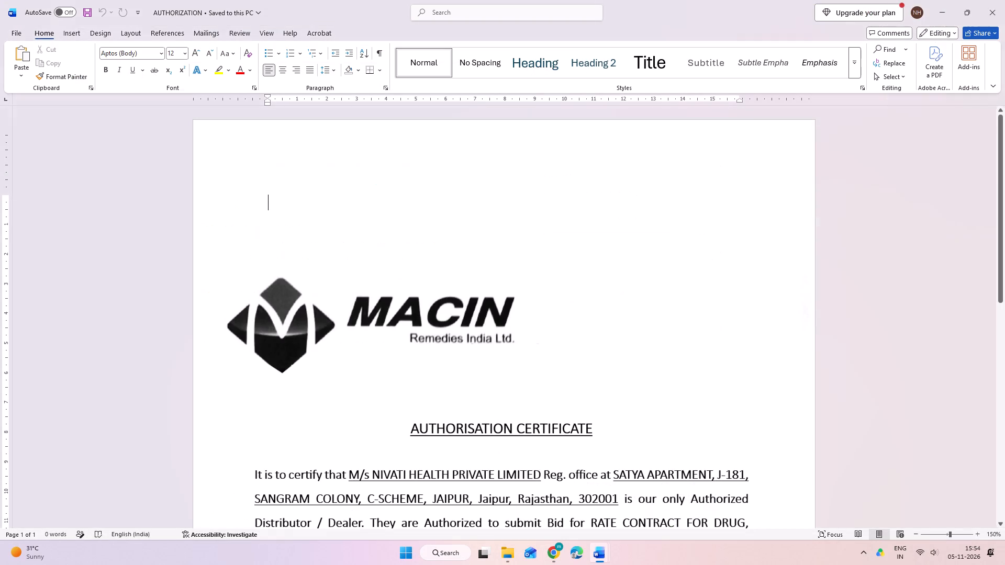
pyautogui.scroll(-6, 718, 218)
pyautogui.click(1004, 0)
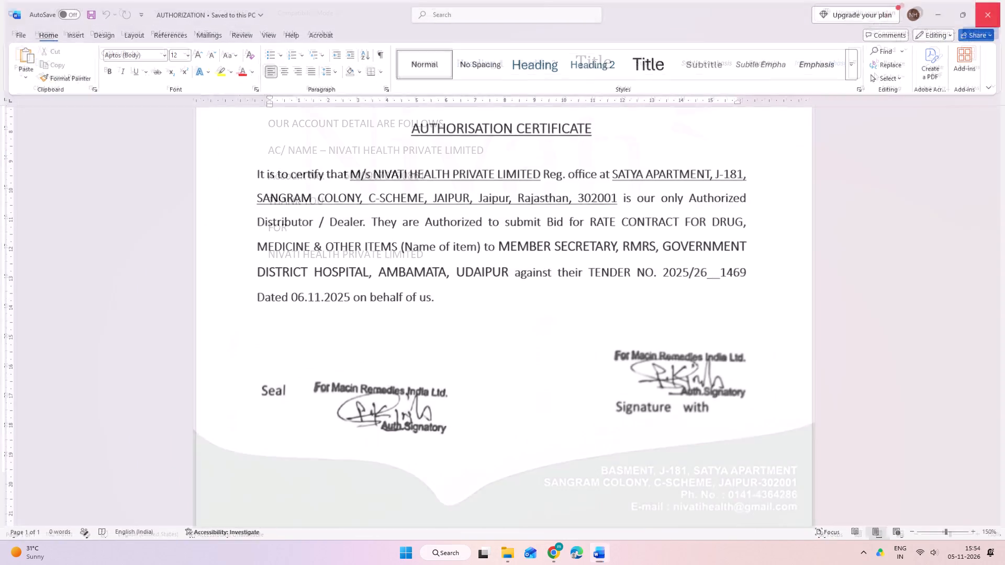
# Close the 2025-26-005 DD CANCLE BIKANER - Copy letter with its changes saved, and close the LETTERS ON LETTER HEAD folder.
pyautogui.click(996, 15)
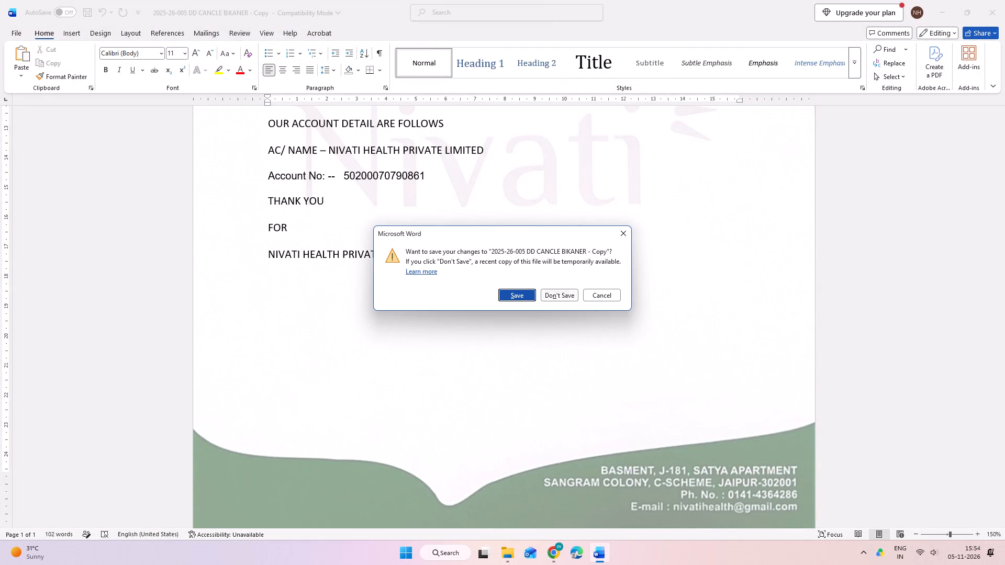
pyautogui.click(528, 298)
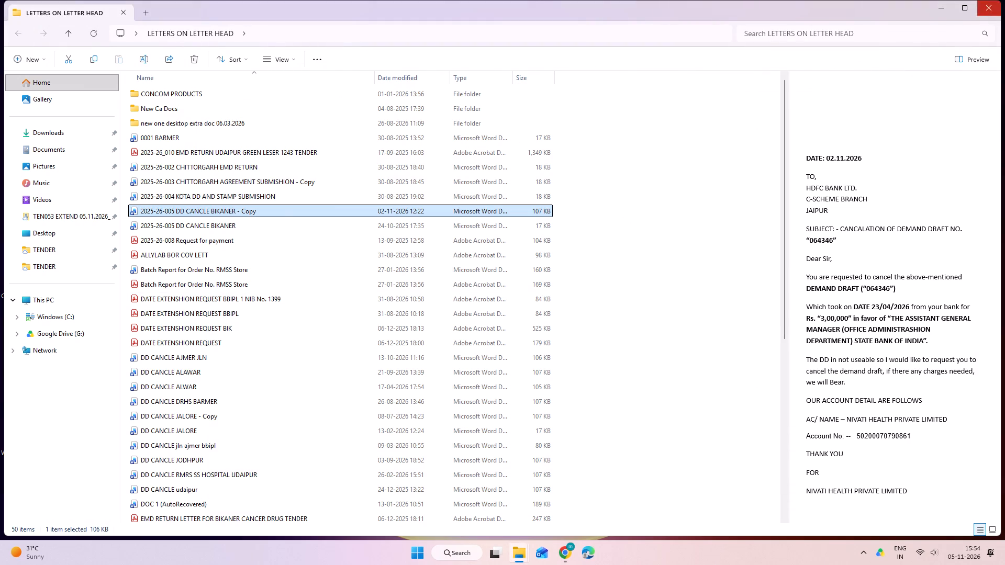
pyautogui.click(988, 9)
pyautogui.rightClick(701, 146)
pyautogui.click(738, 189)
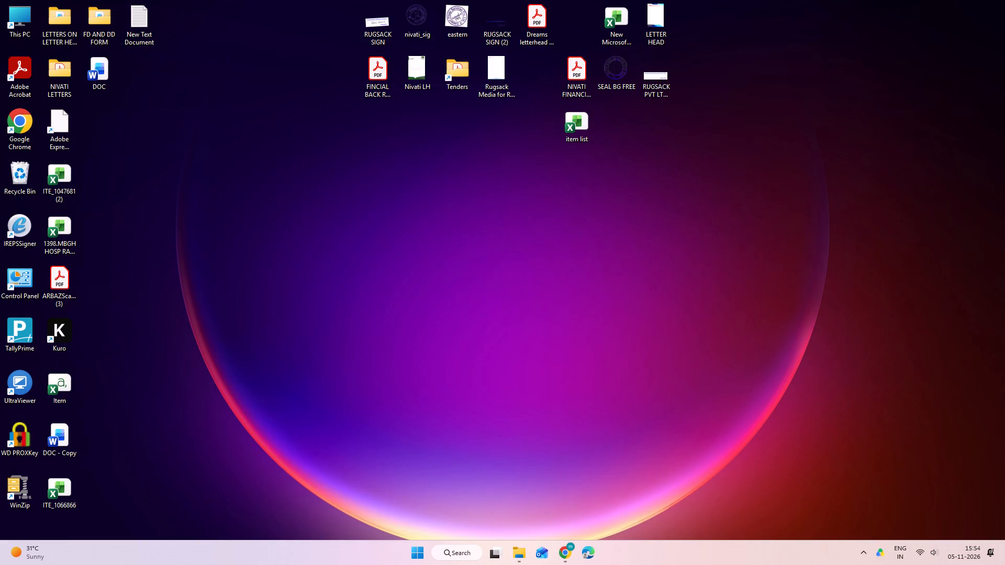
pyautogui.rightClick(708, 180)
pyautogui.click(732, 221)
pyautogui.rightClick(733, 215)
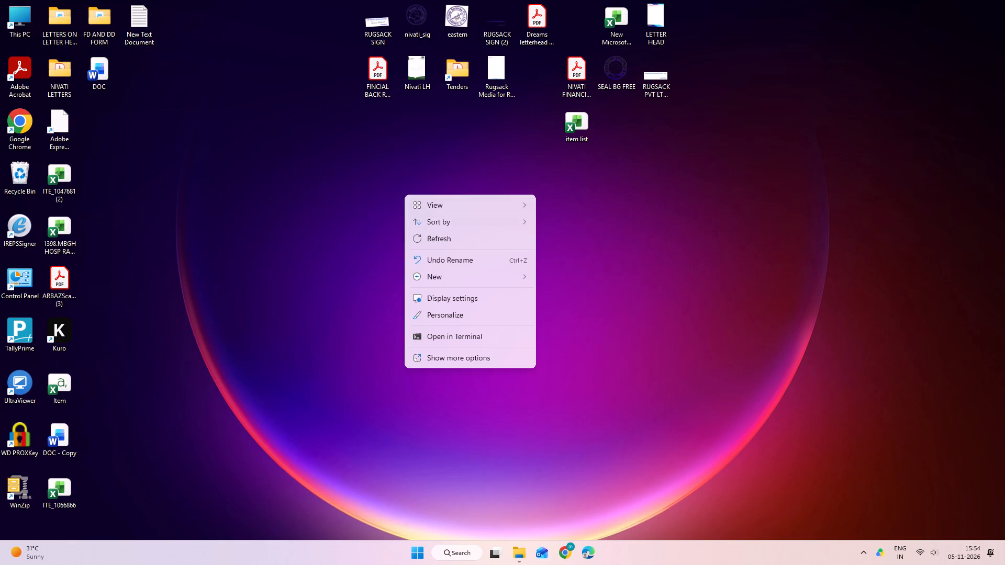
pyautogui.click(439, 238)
# Switch to the FD AND DD FORM folder in File Explorer and refresh its contents.
pyautogui.click(515, 550)
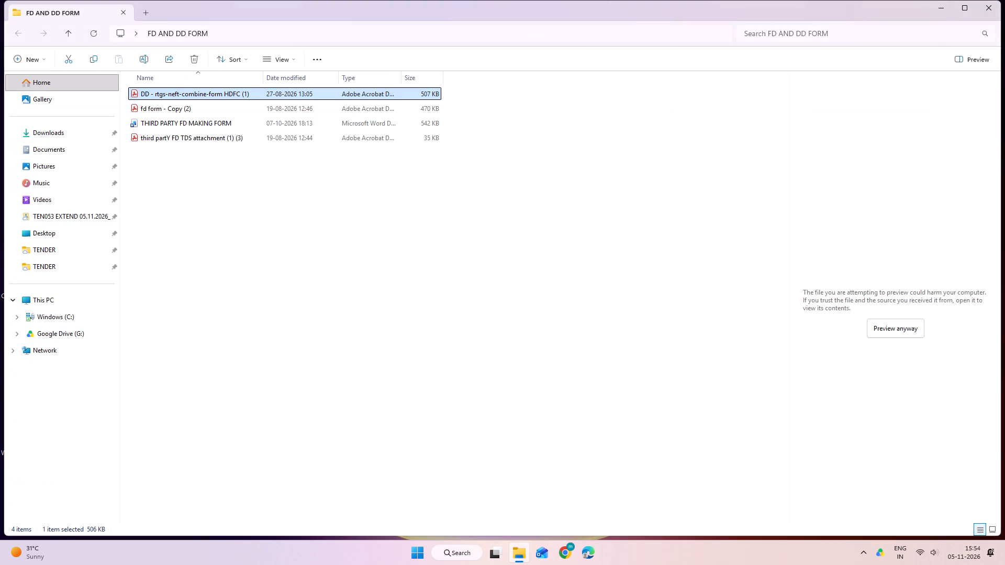
pyautogui.rightClick(415, 211)
pyautogui.click(466, 351)
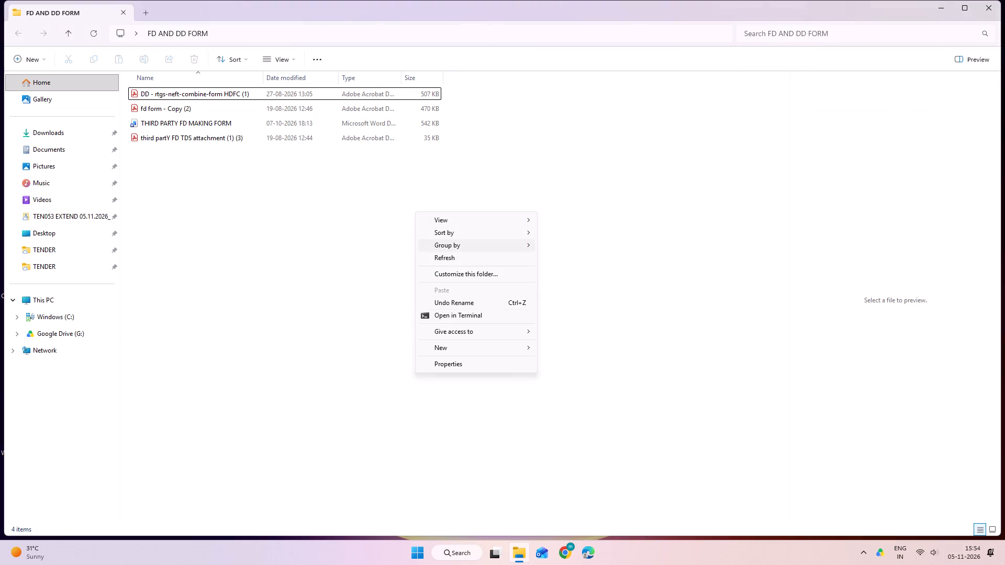
pyautogui.click(451, 256)
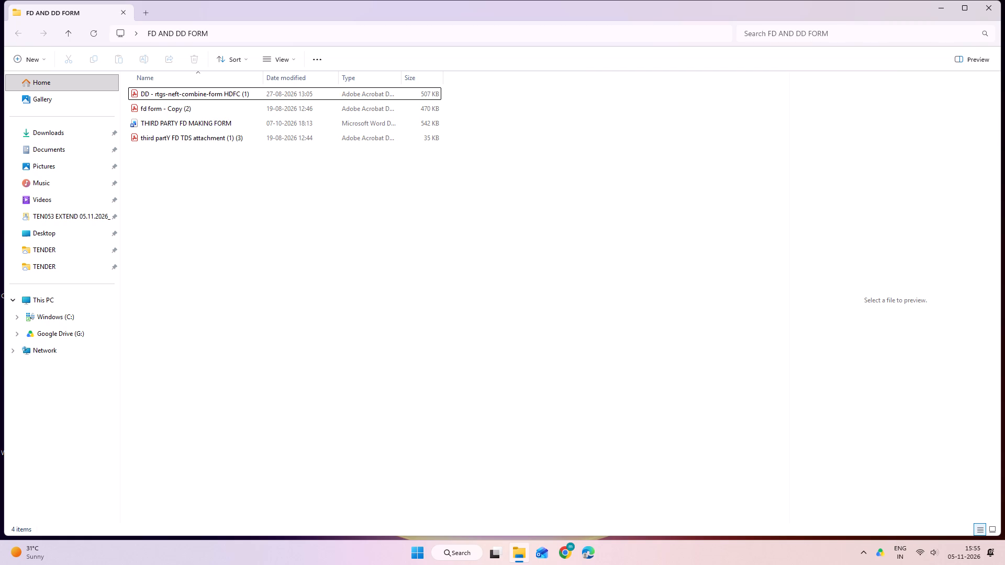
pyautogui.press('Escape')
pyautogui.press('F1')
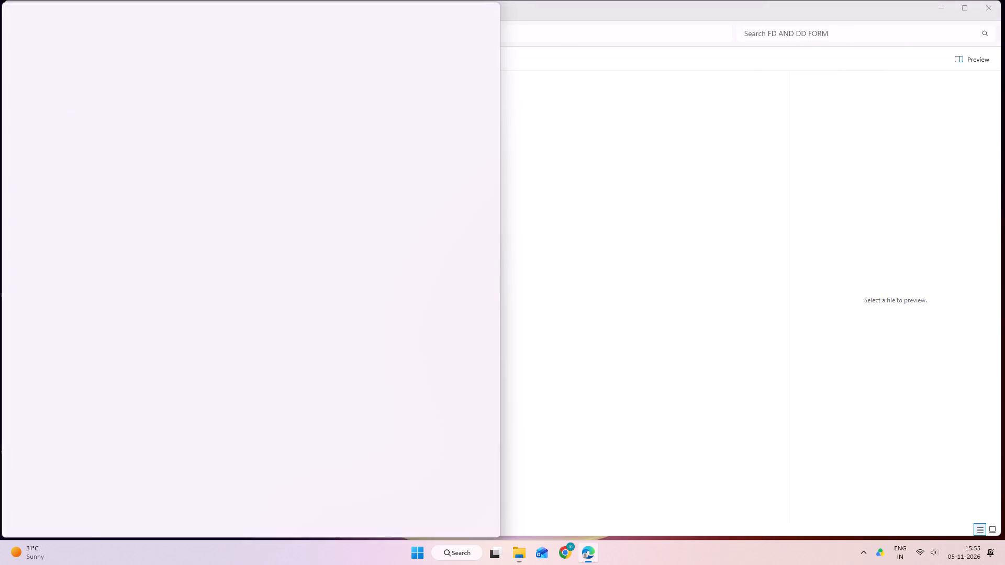
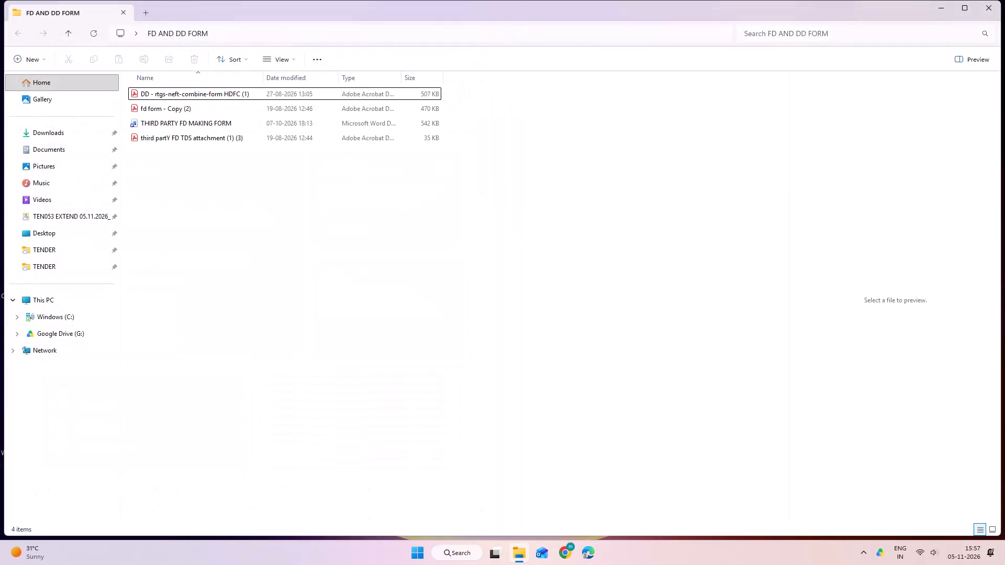
# Close the FD AND DD FORM folder window.
pyautogui.hotkey('alt', 'F4')
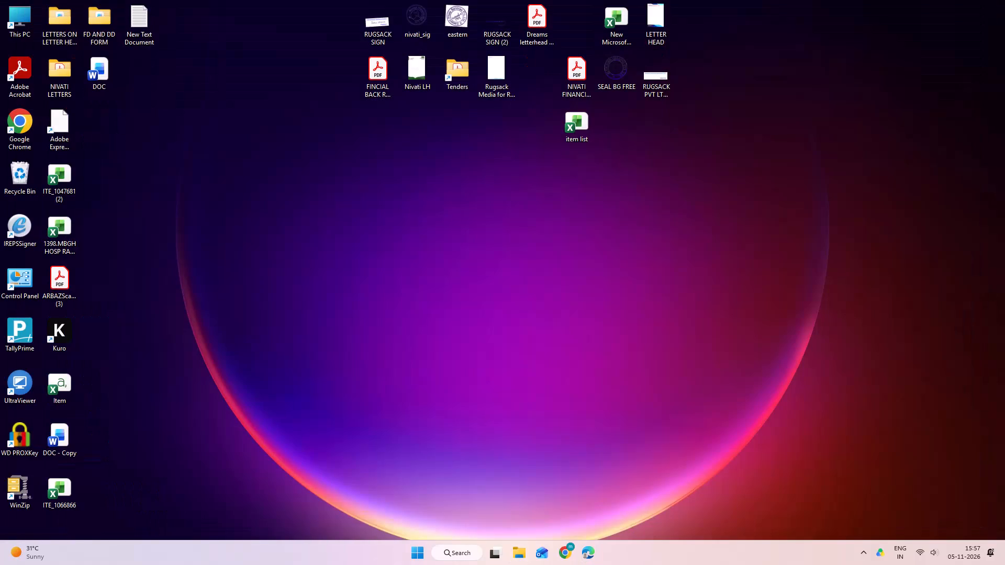
# Shut down the Windows computer from the cleared desktop.
pyautogui.hotkey('alt', 'Tab')
pyautogui.press('Tab')
pyautogui.hotkey('alt', 'F4')
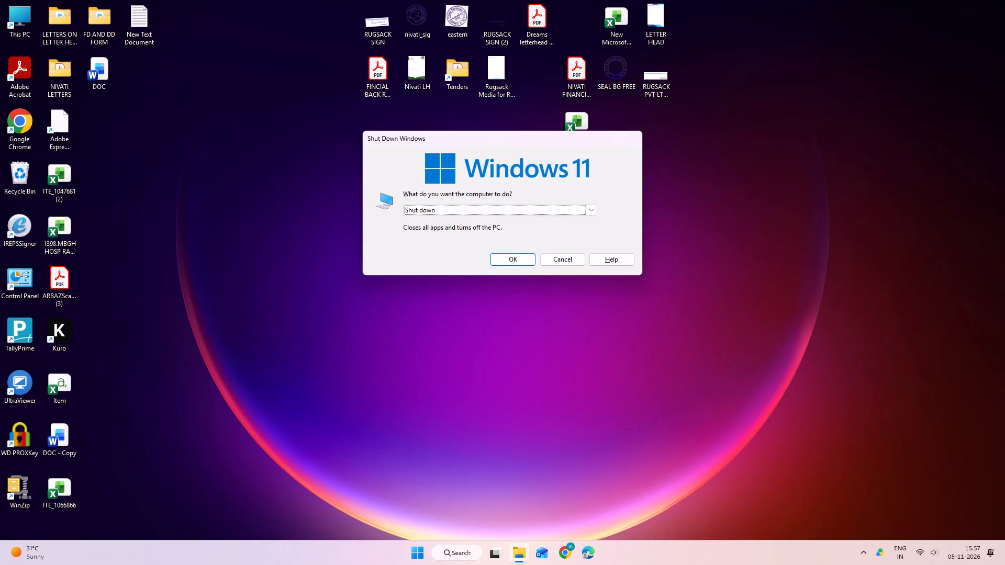
pyautogui.press('Return')
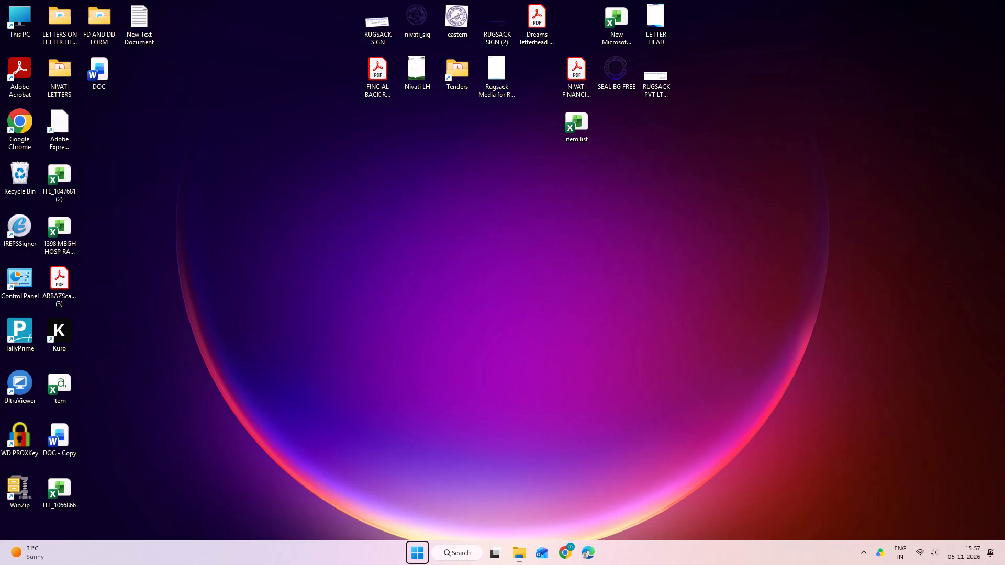